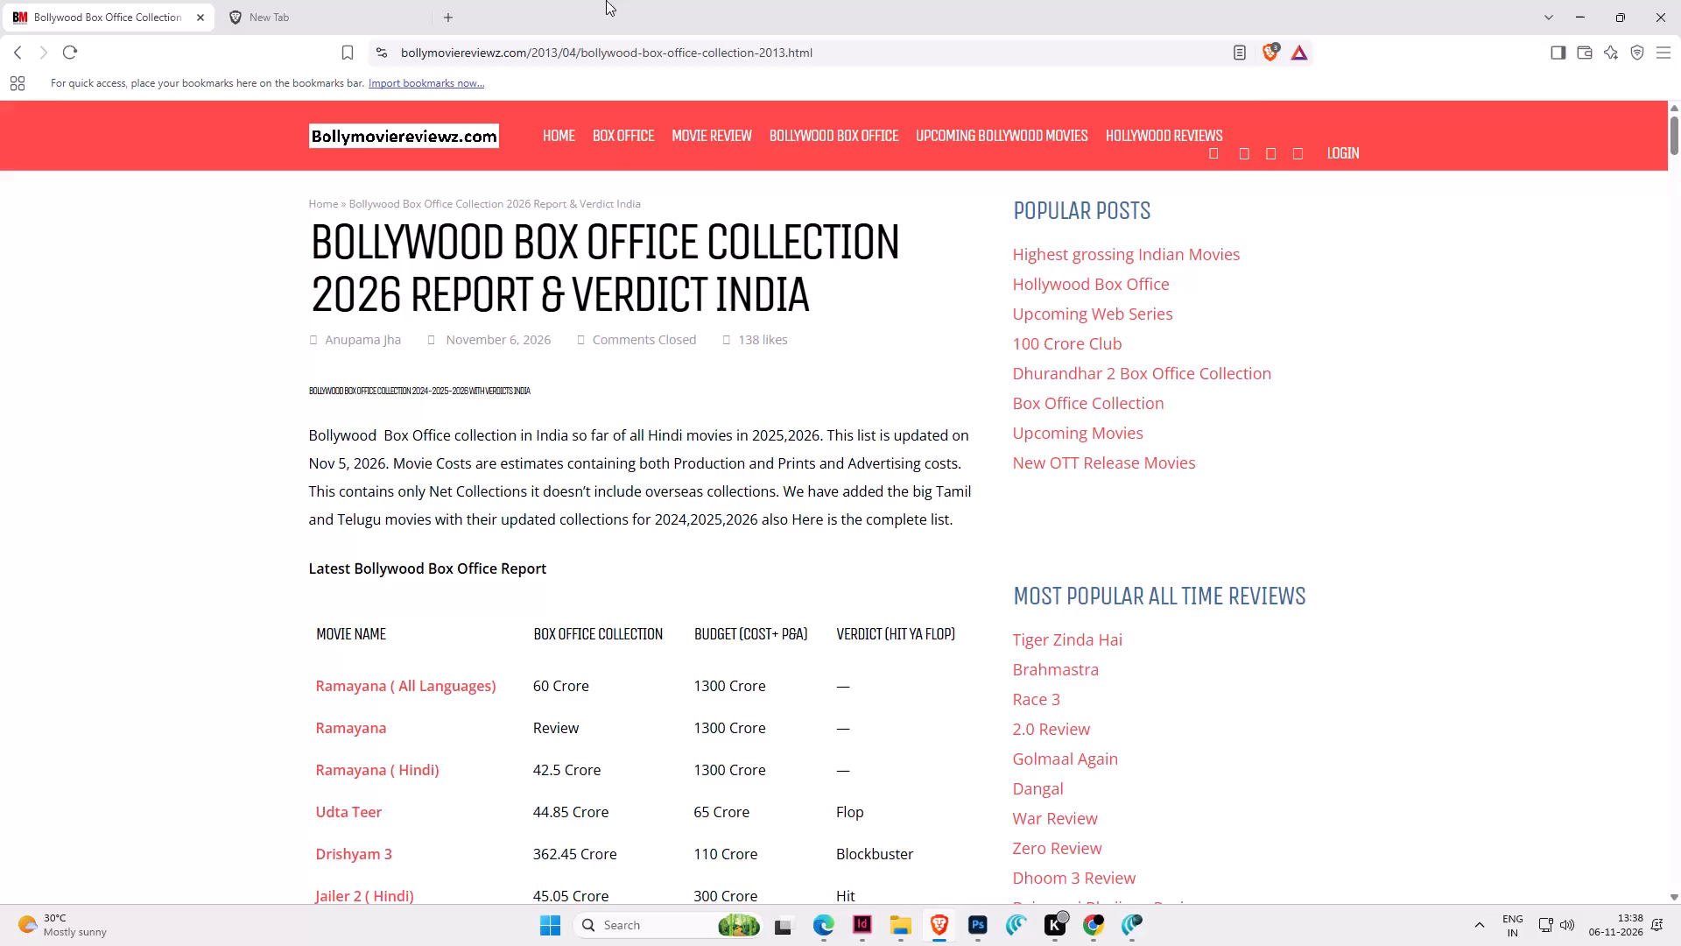
Launch Brother iPrint&Scan from the installed apps in the Brother folder.
left_click(554, 929)
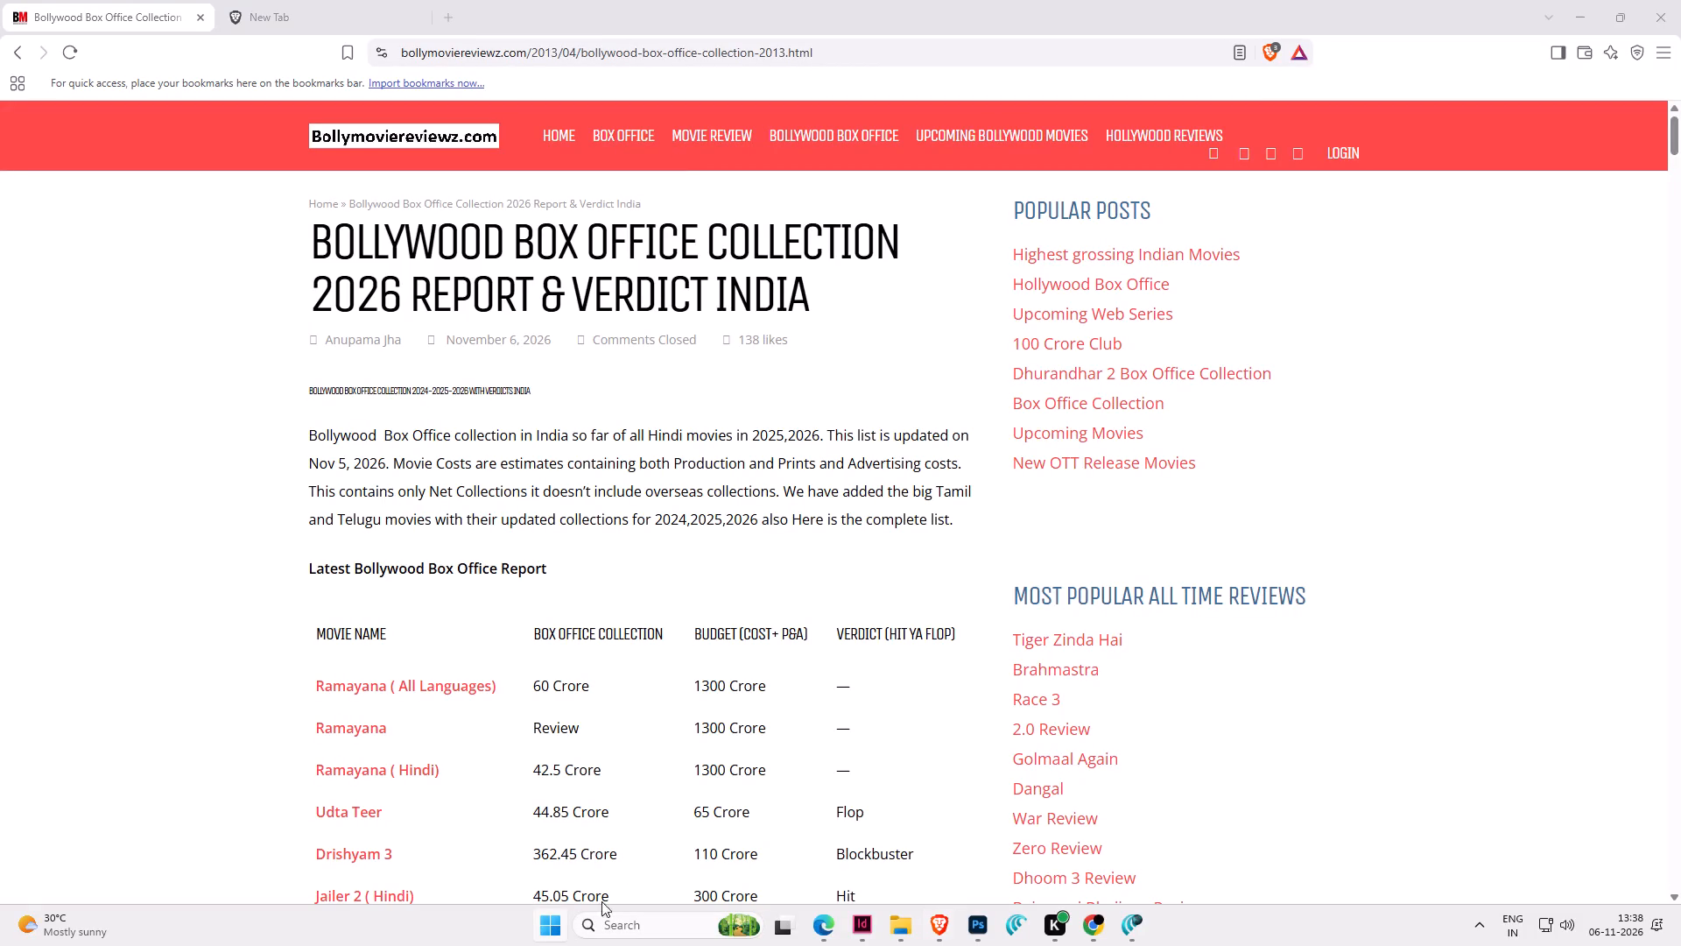
left_click(1034, 355)
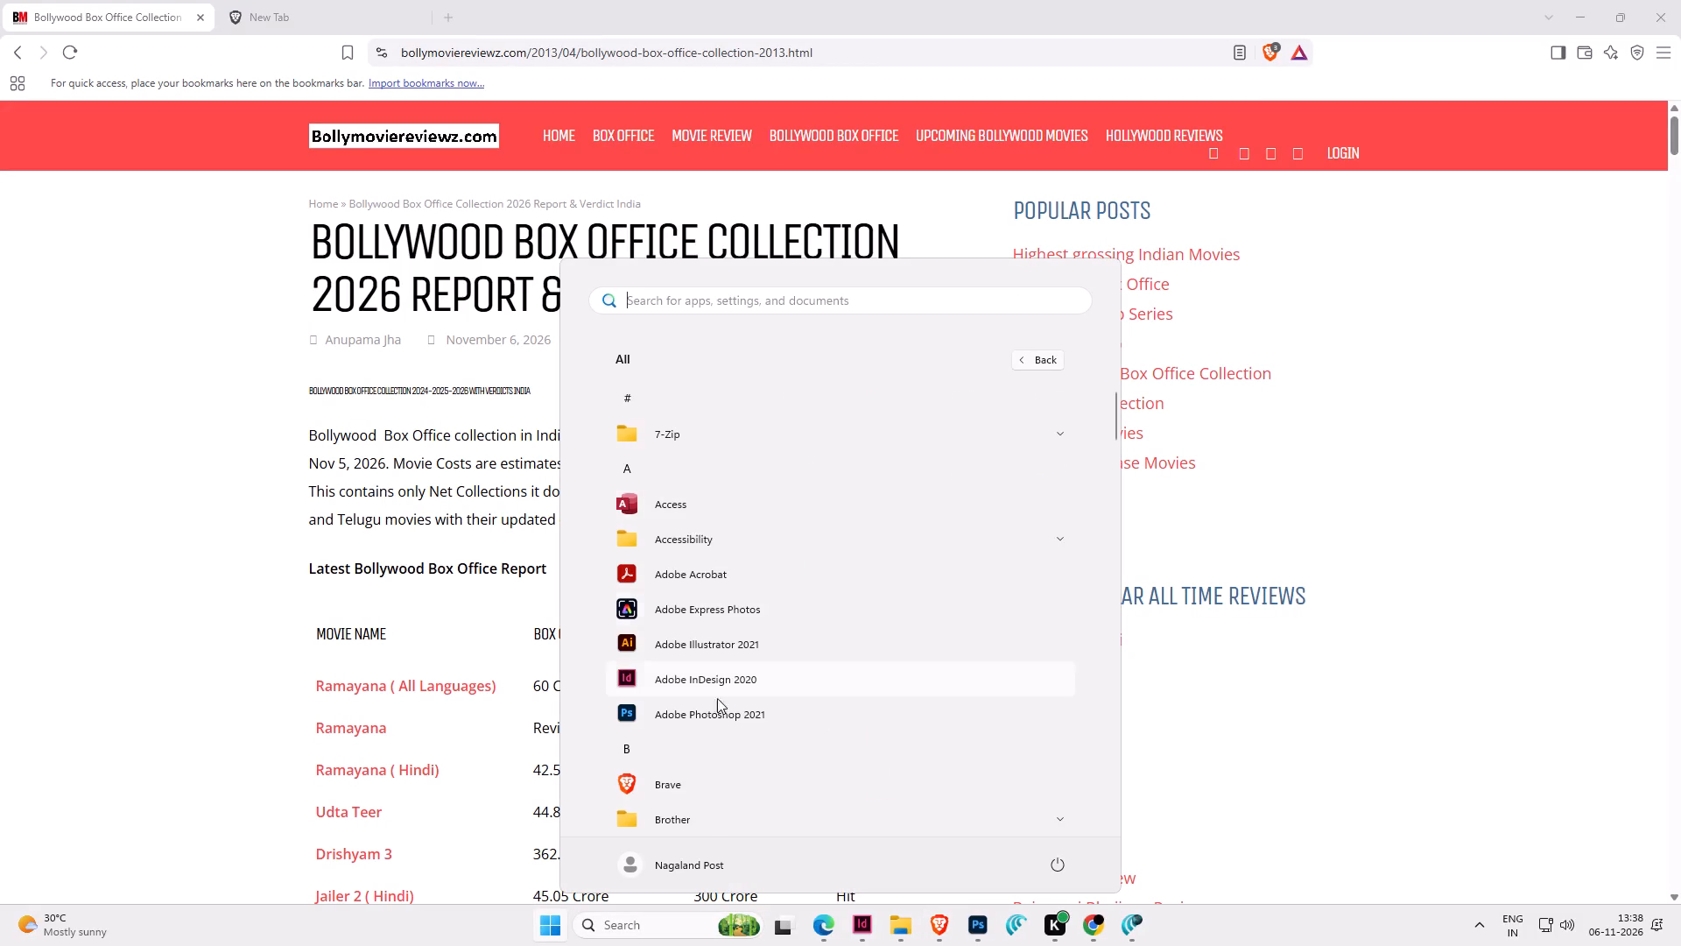
scroll(714, 734, "down", 4)
left_click(699, 544)
left_click(693, 577)
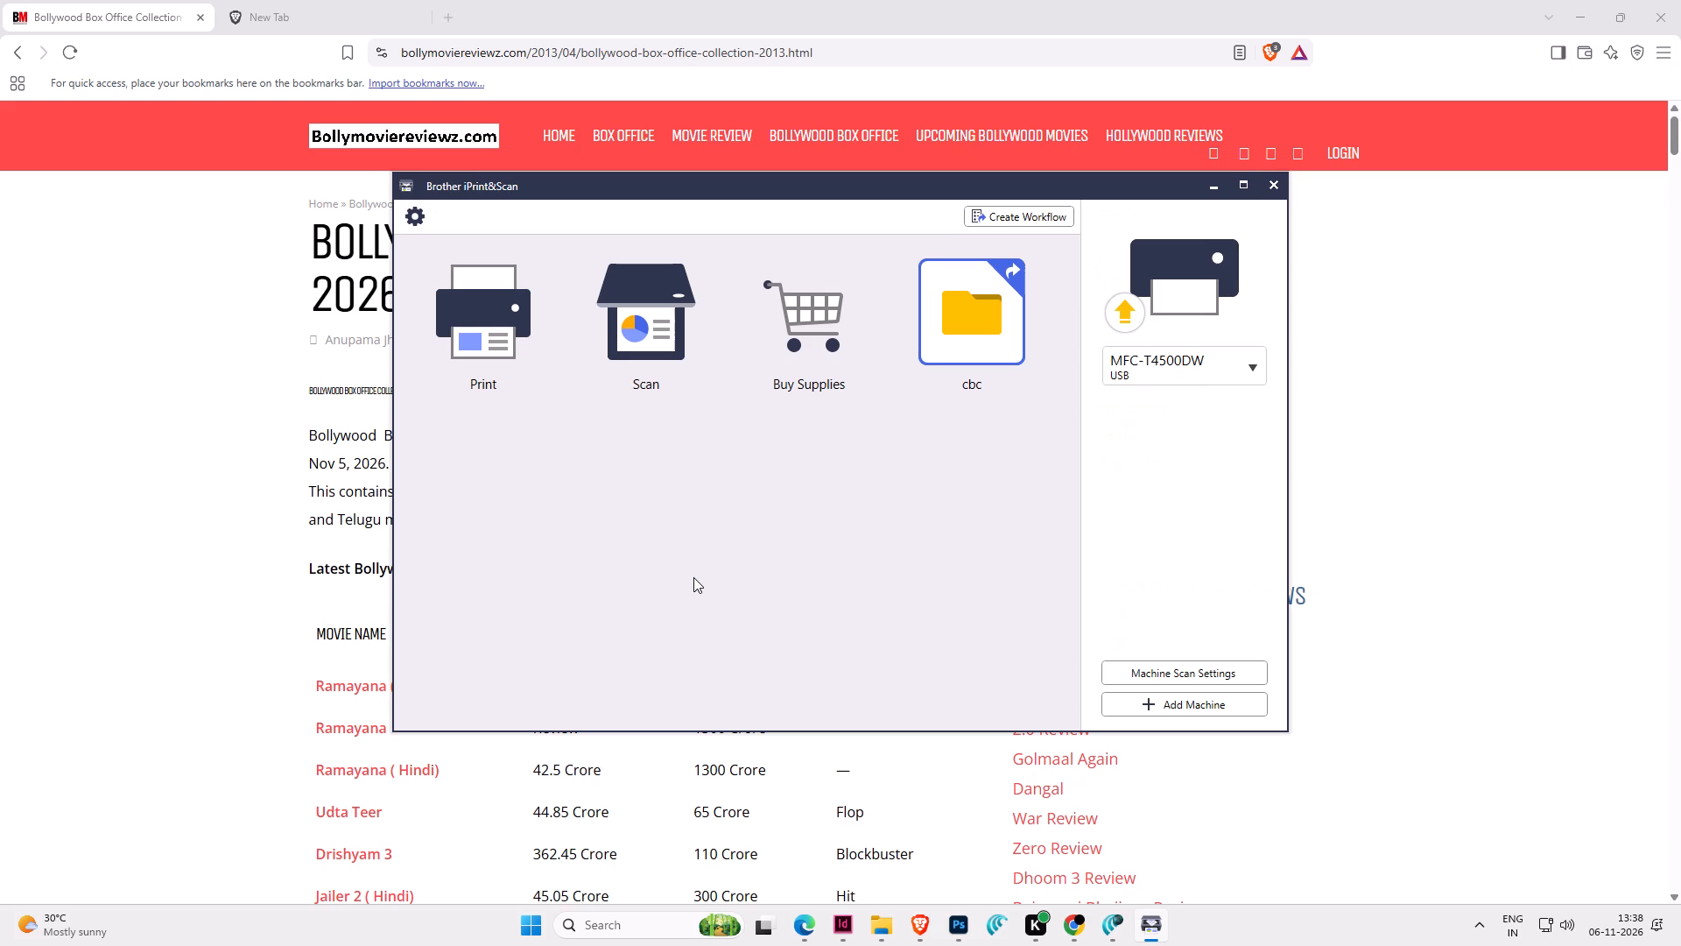
Start scanning the document on the MFC-T4500DW with the existing scan settings.
left_click(657, 354)
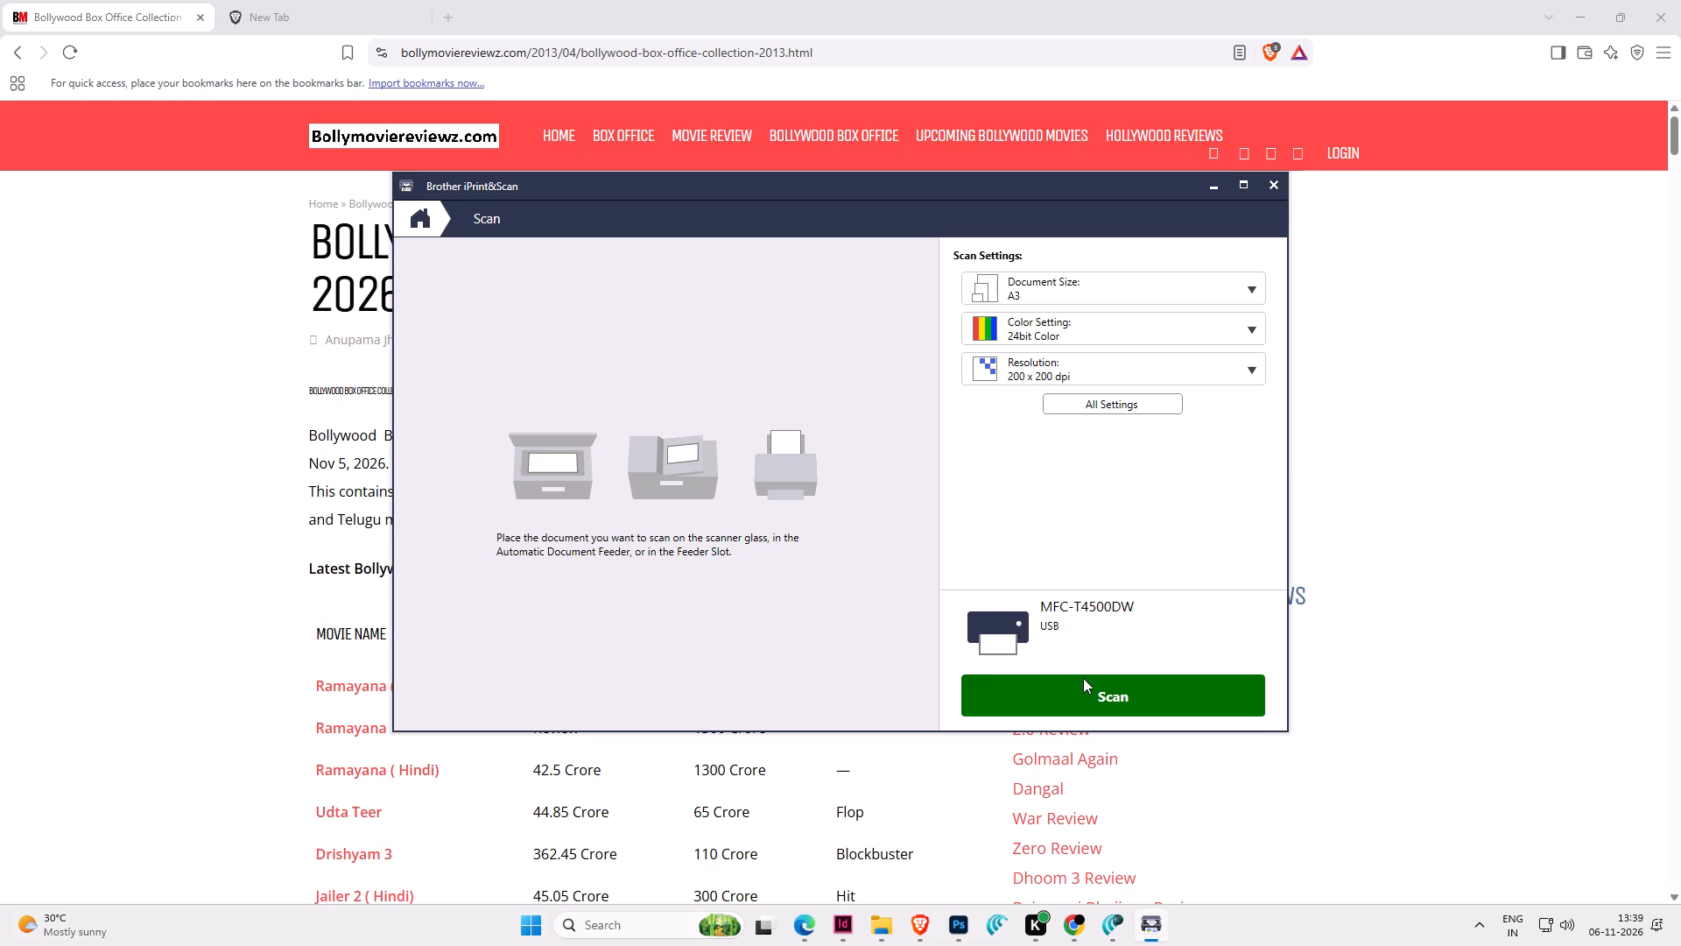
left_click(1098, 689)
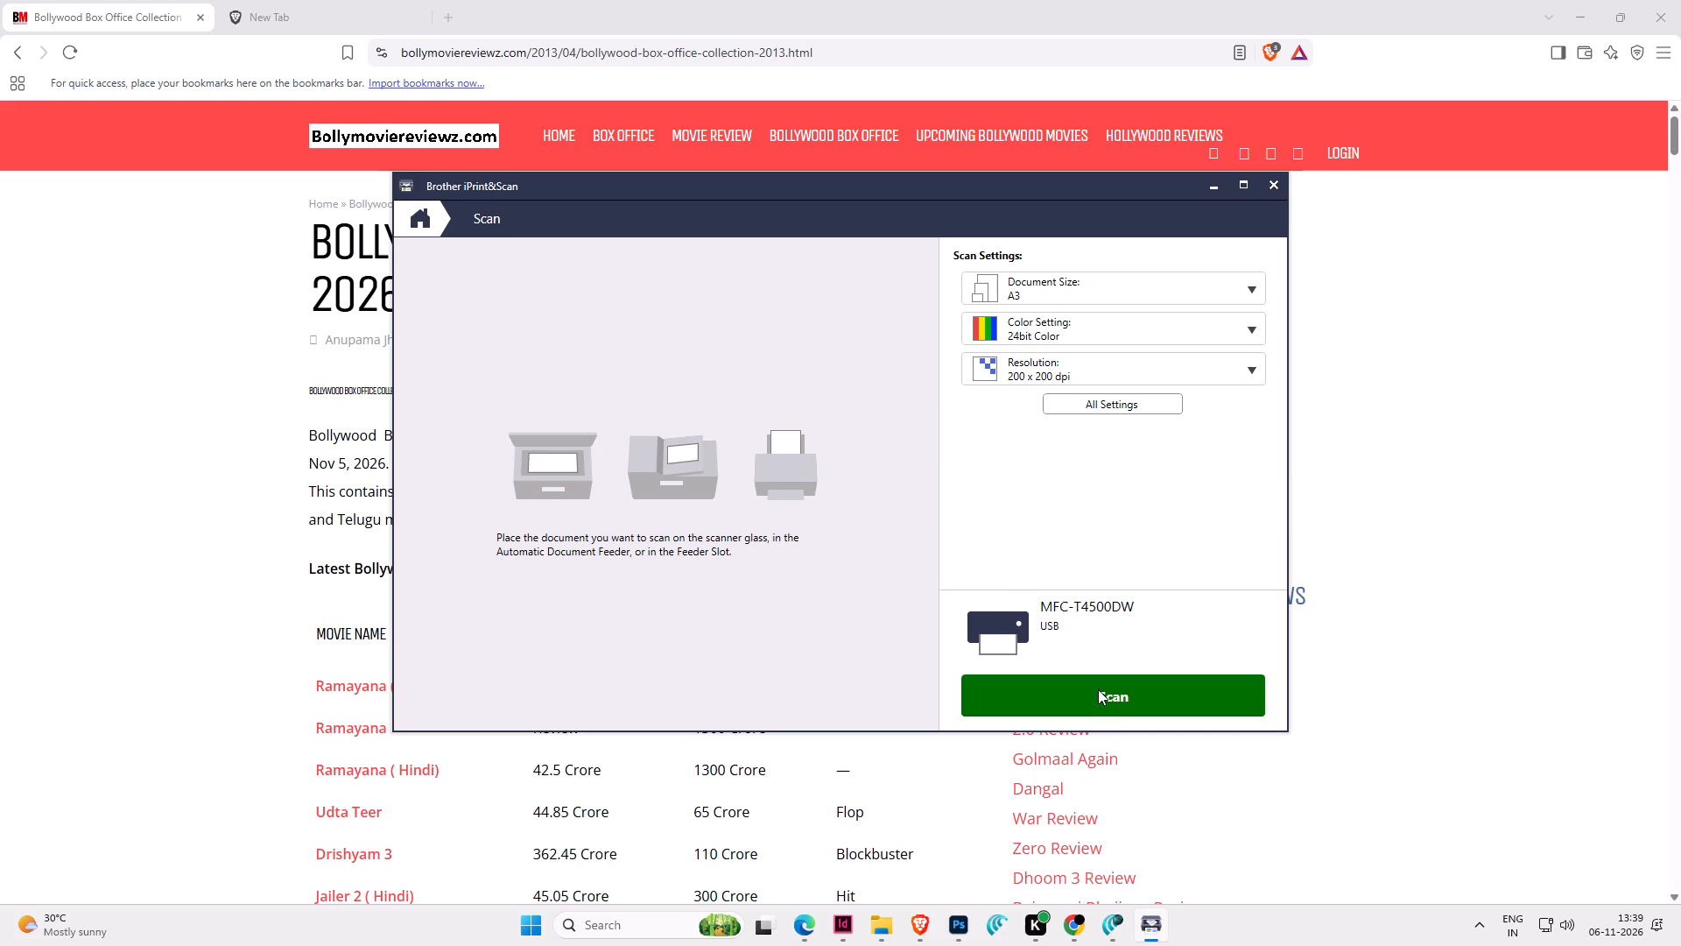
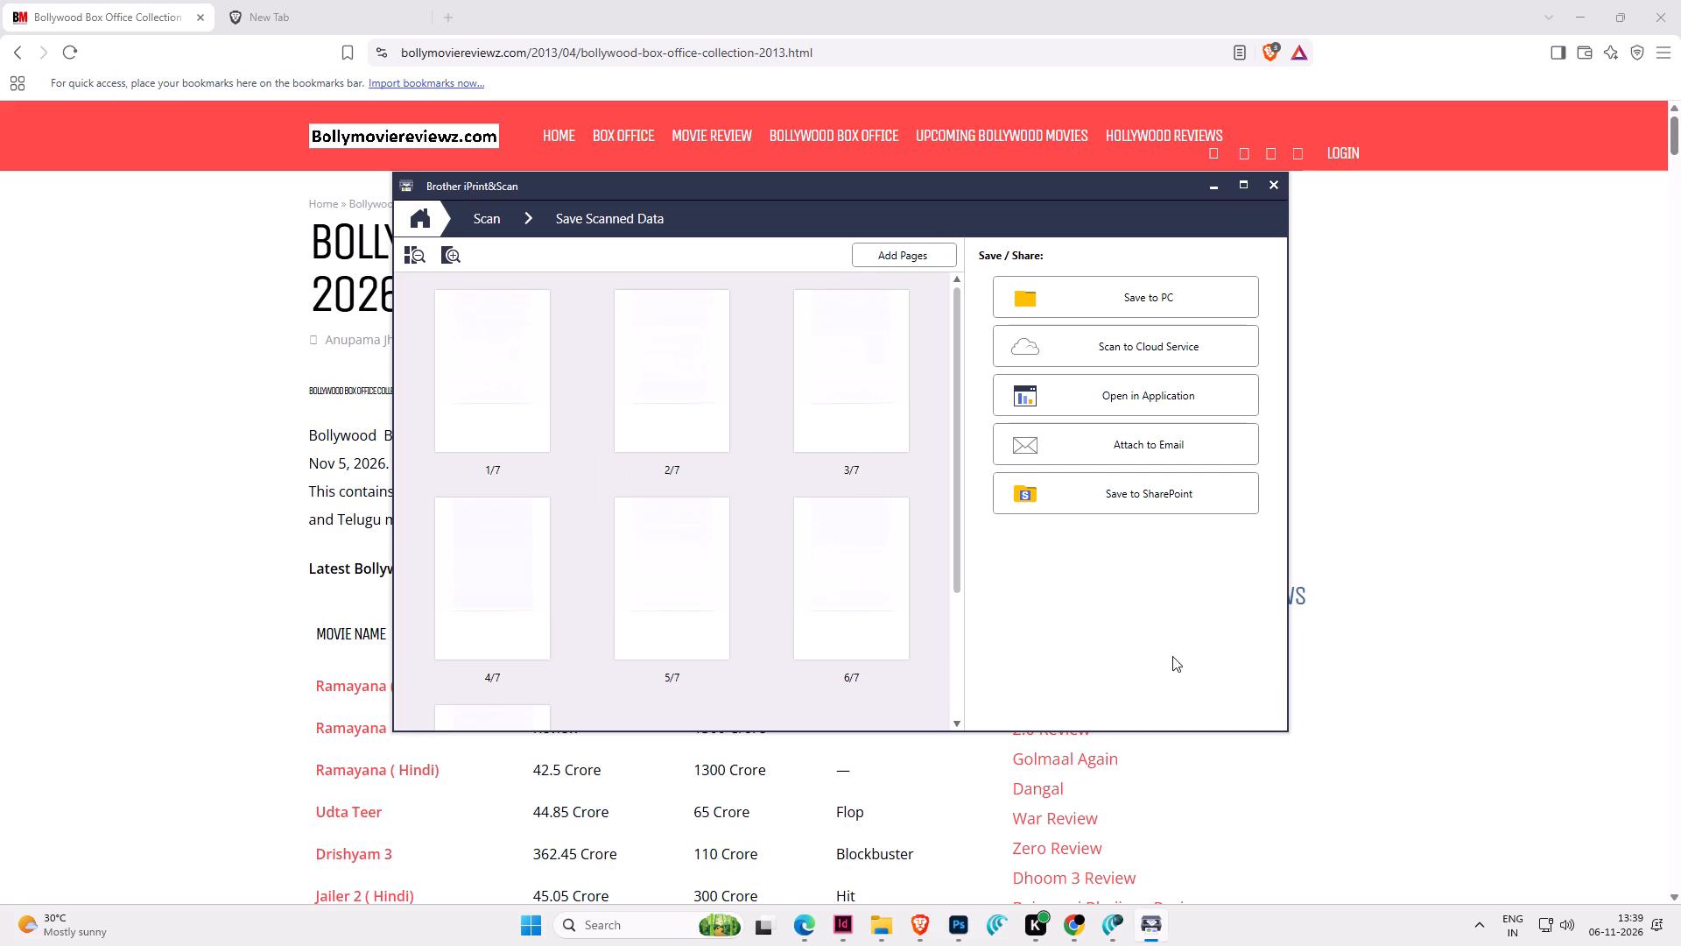
Discard the blank scanned pages and scan the document again on the MFC-T4500DW with the existing scan settings.
left_click(489, 218)
left_click(872, 509)
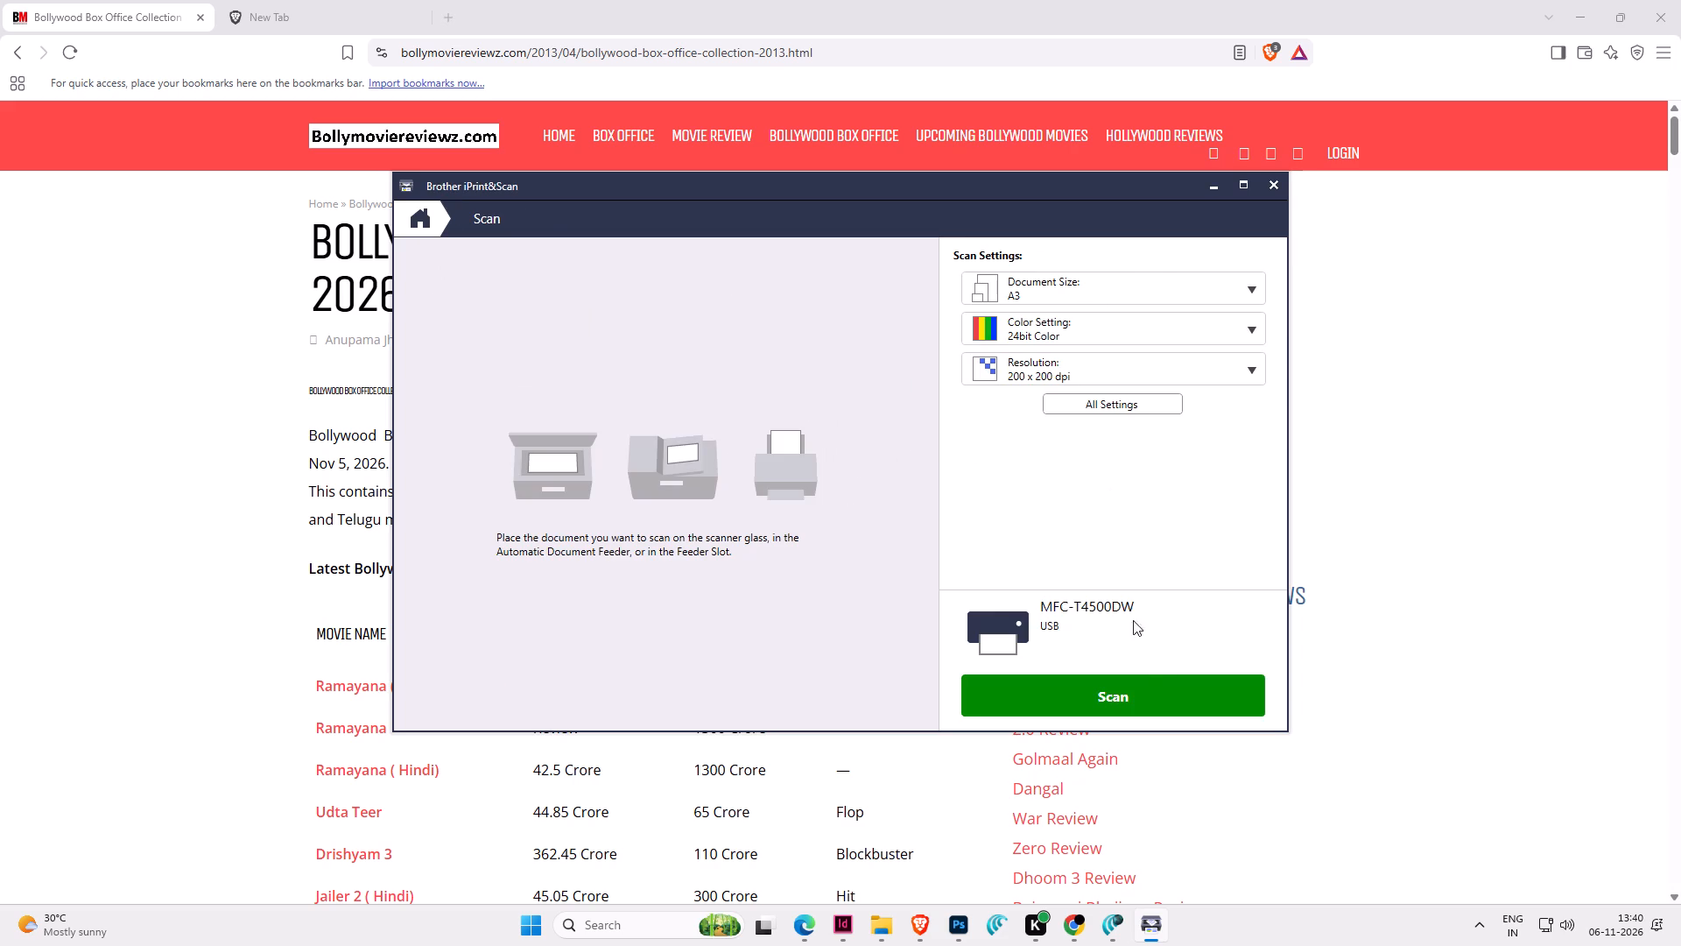
left_click(1140, 688)
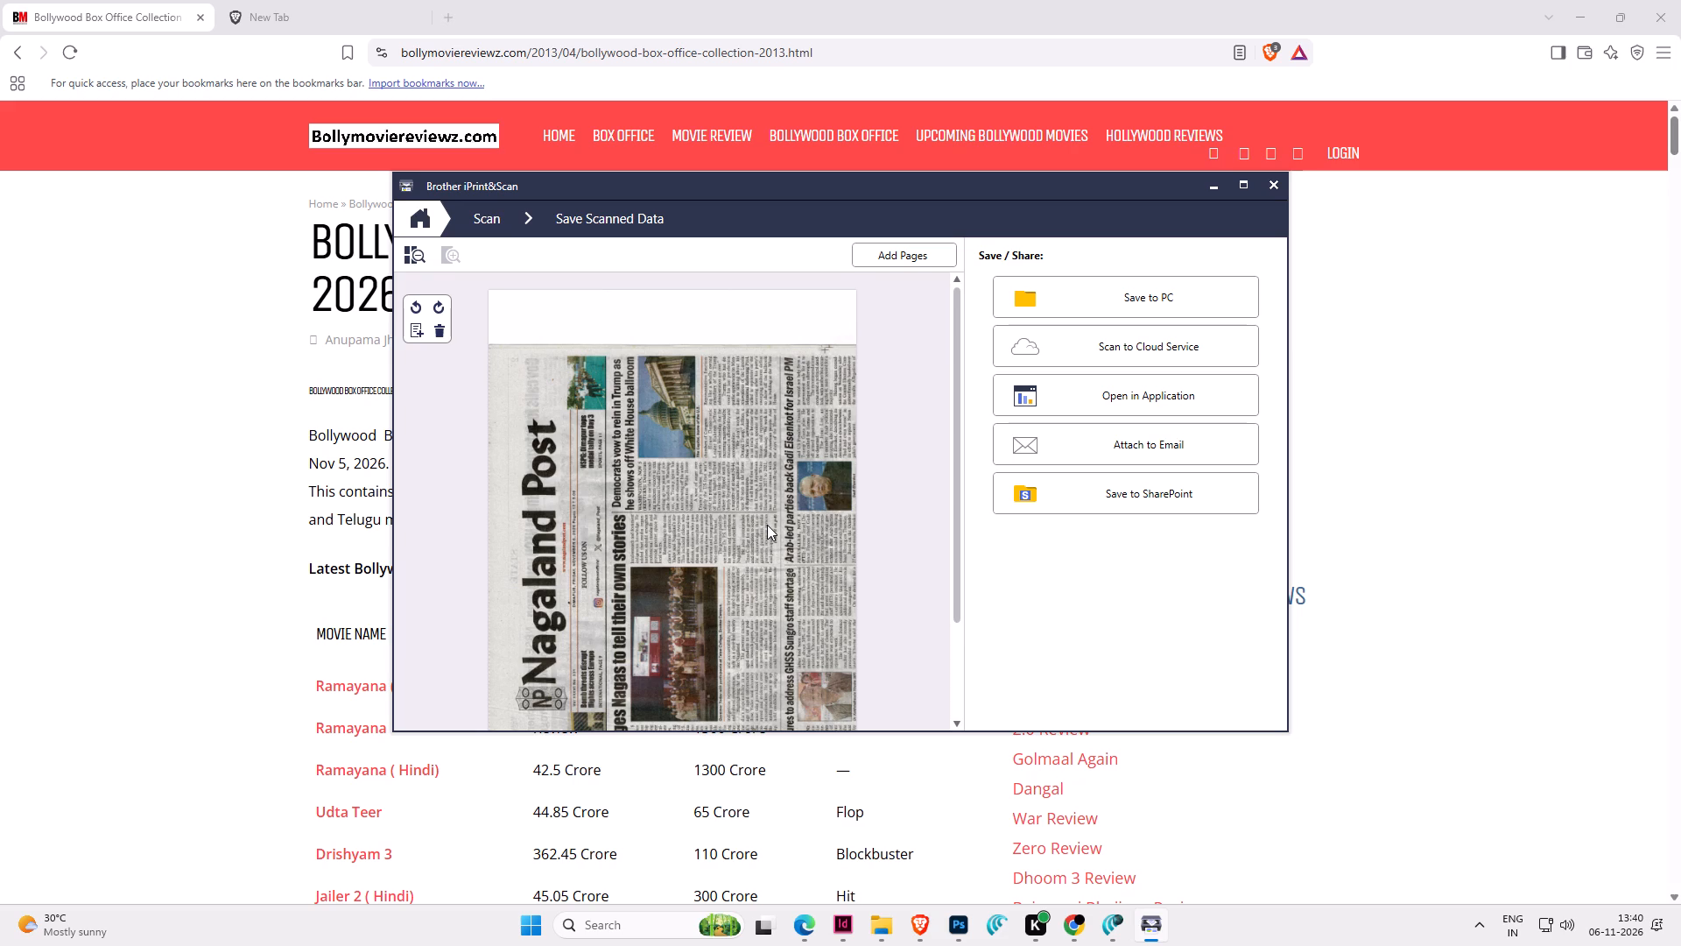
Start adding another scanned page to the newspaper scan.
left_click(923, 250)
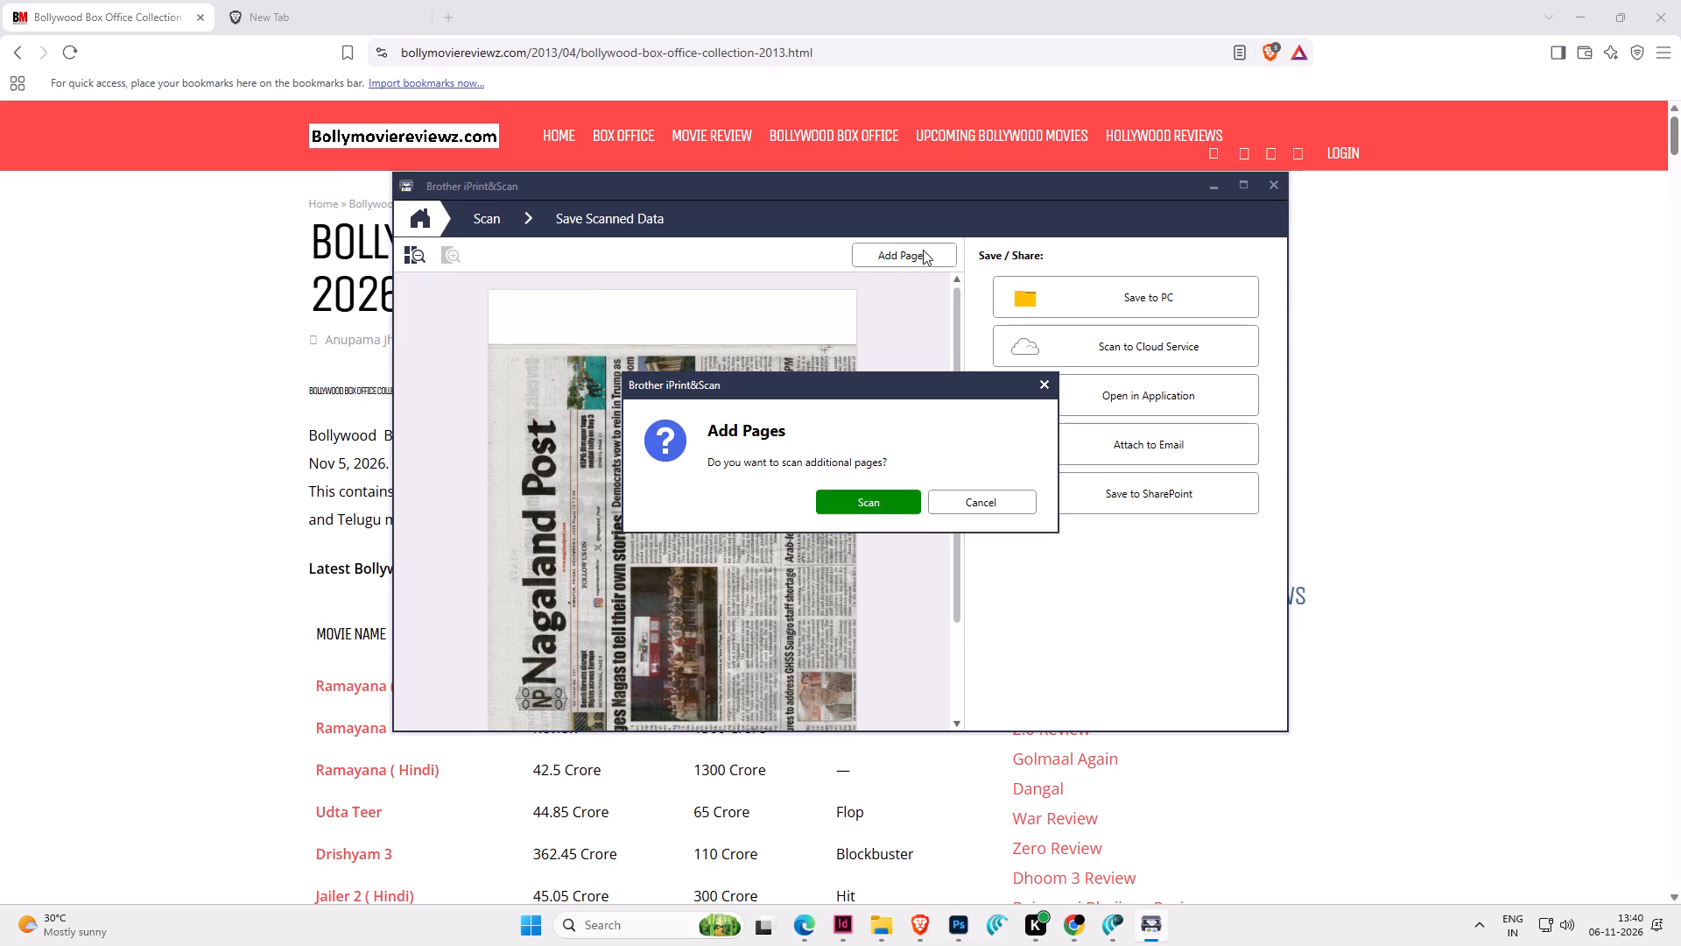
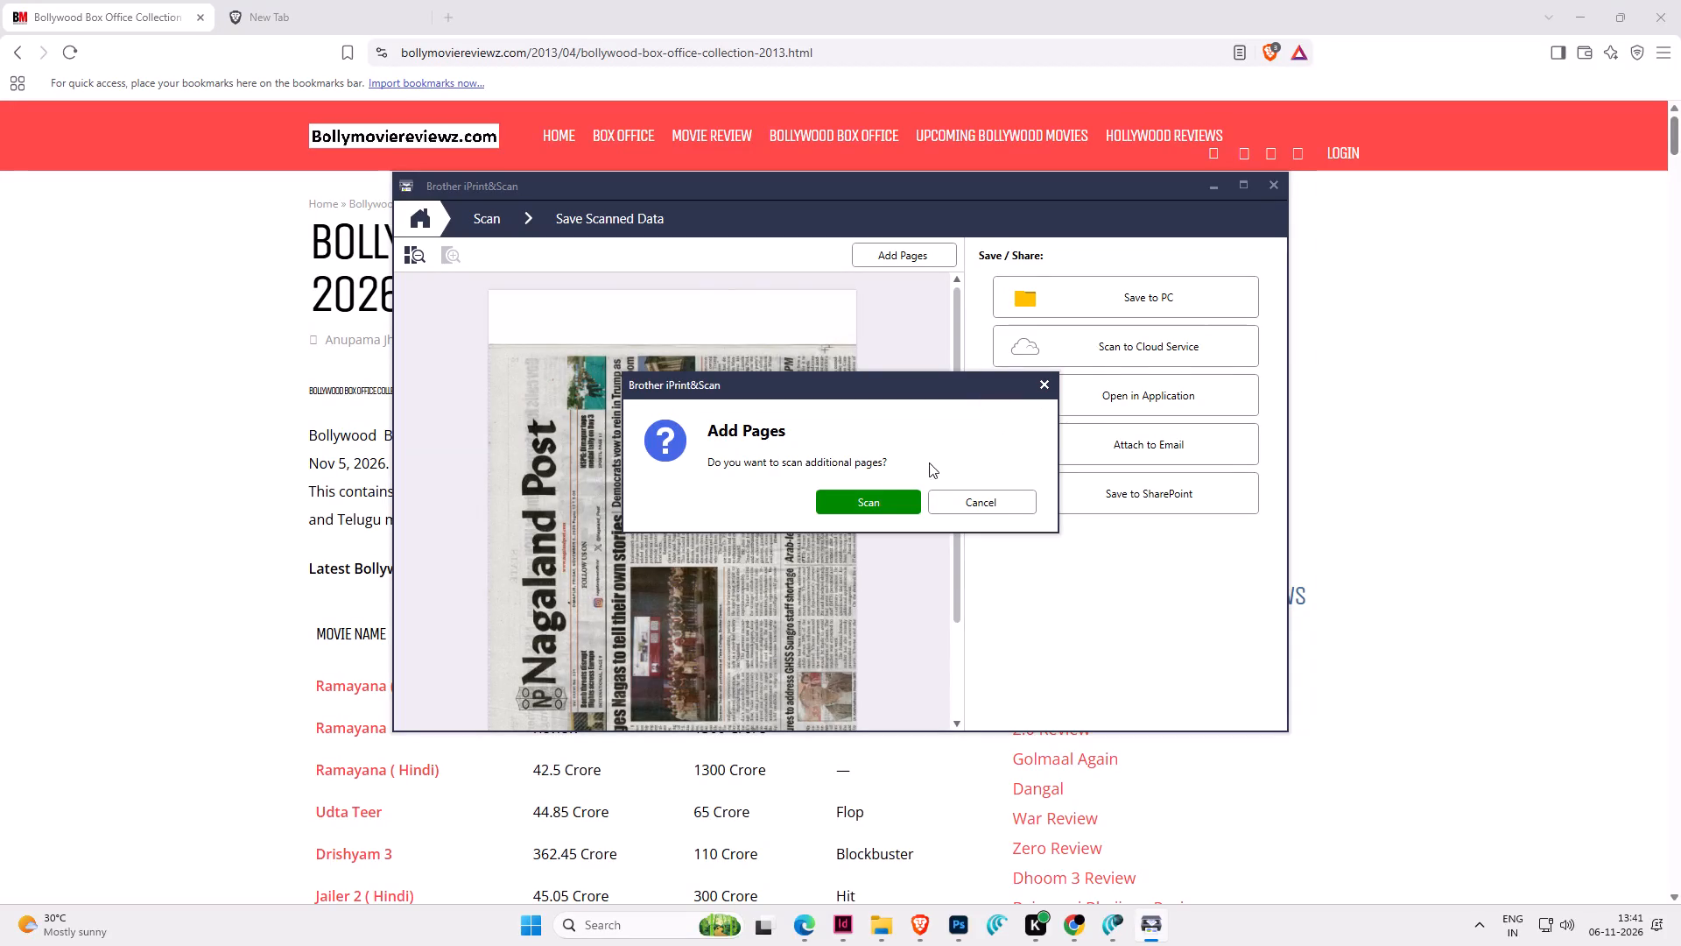
Scan the additional newspaper page into the current scan.
left_click(856, 501)
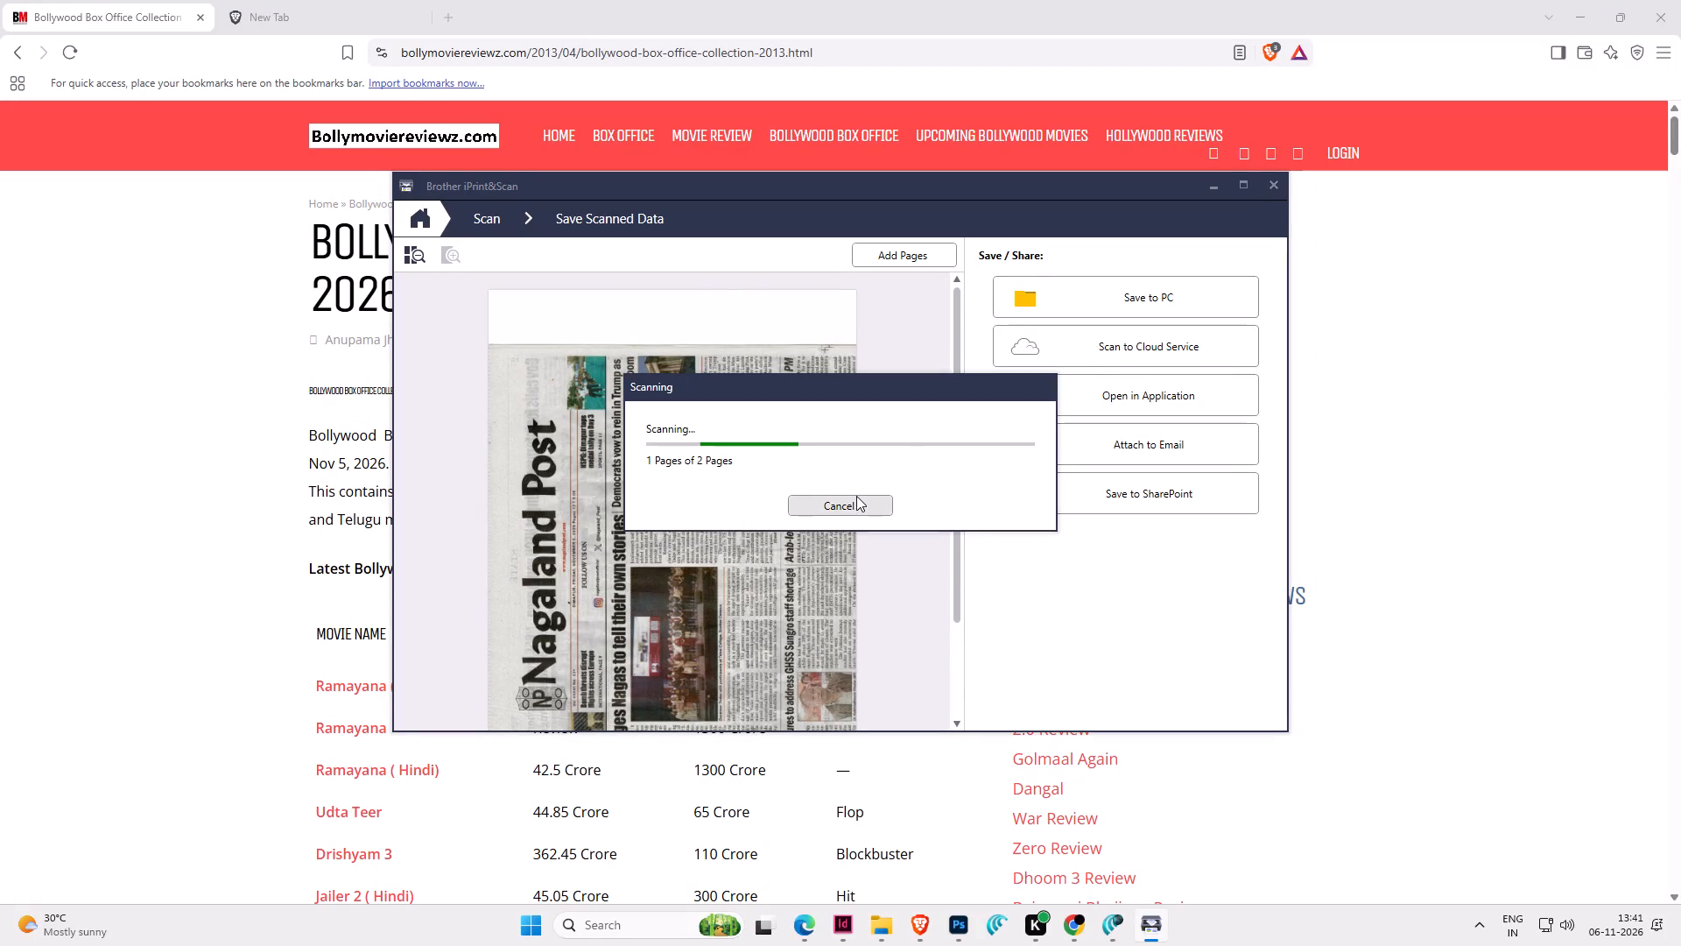
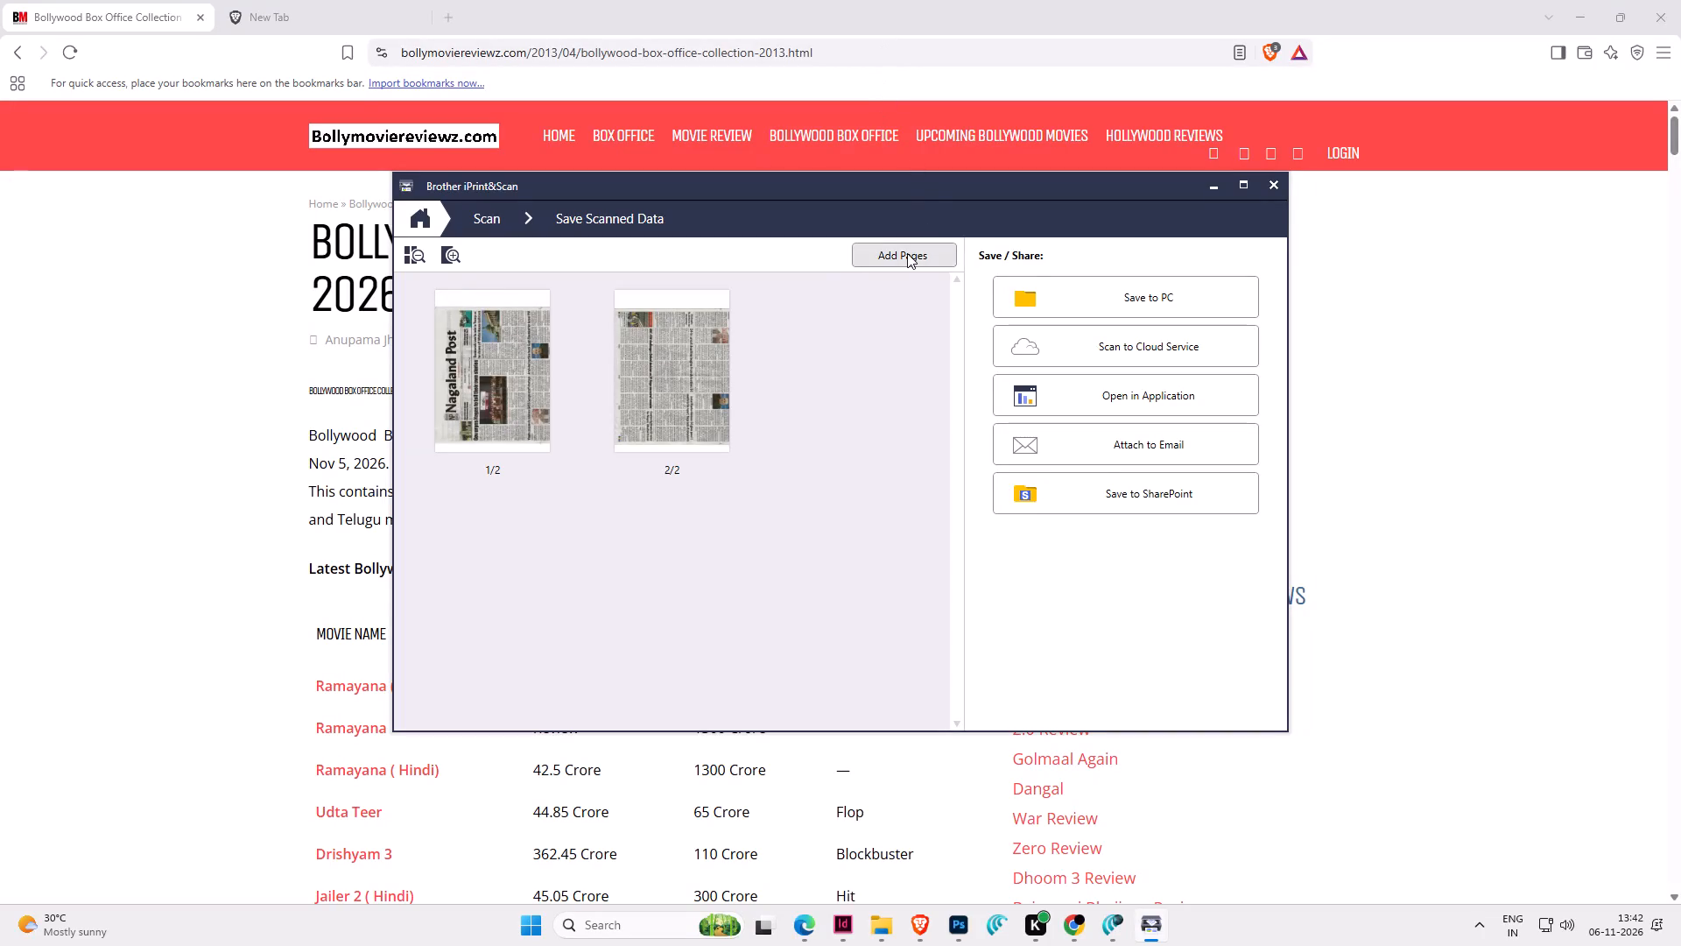
Add a third newspaper page to the current two-page scan and start scanning it.
left_click(907, 253)
left_click(856, 507)
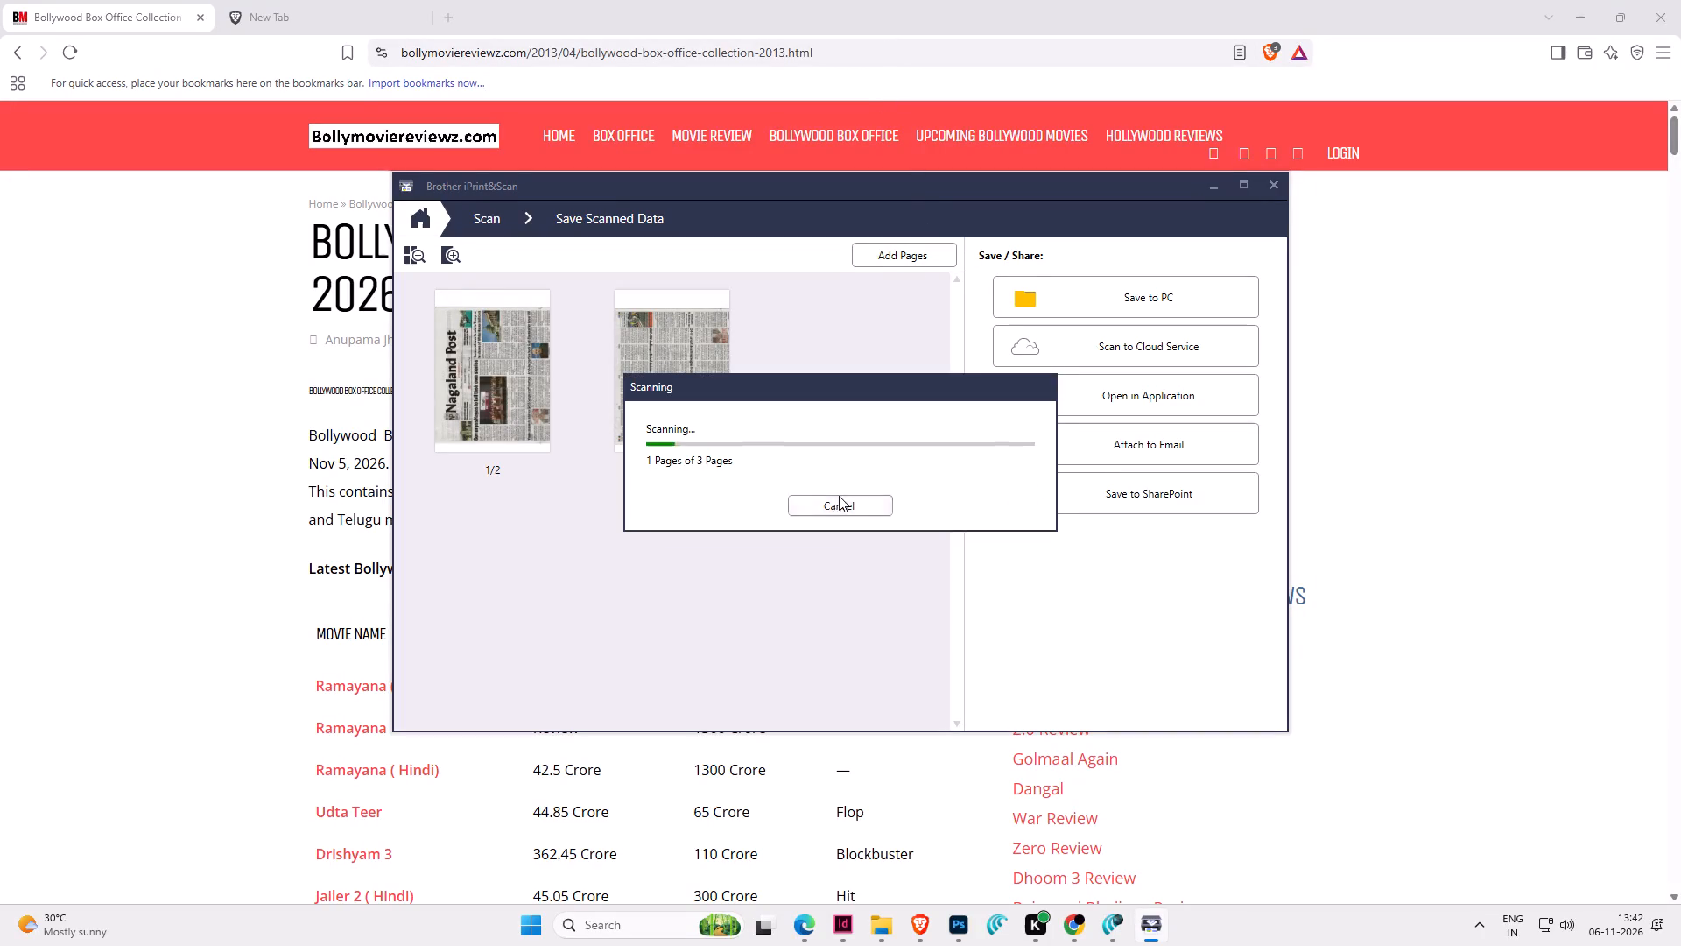
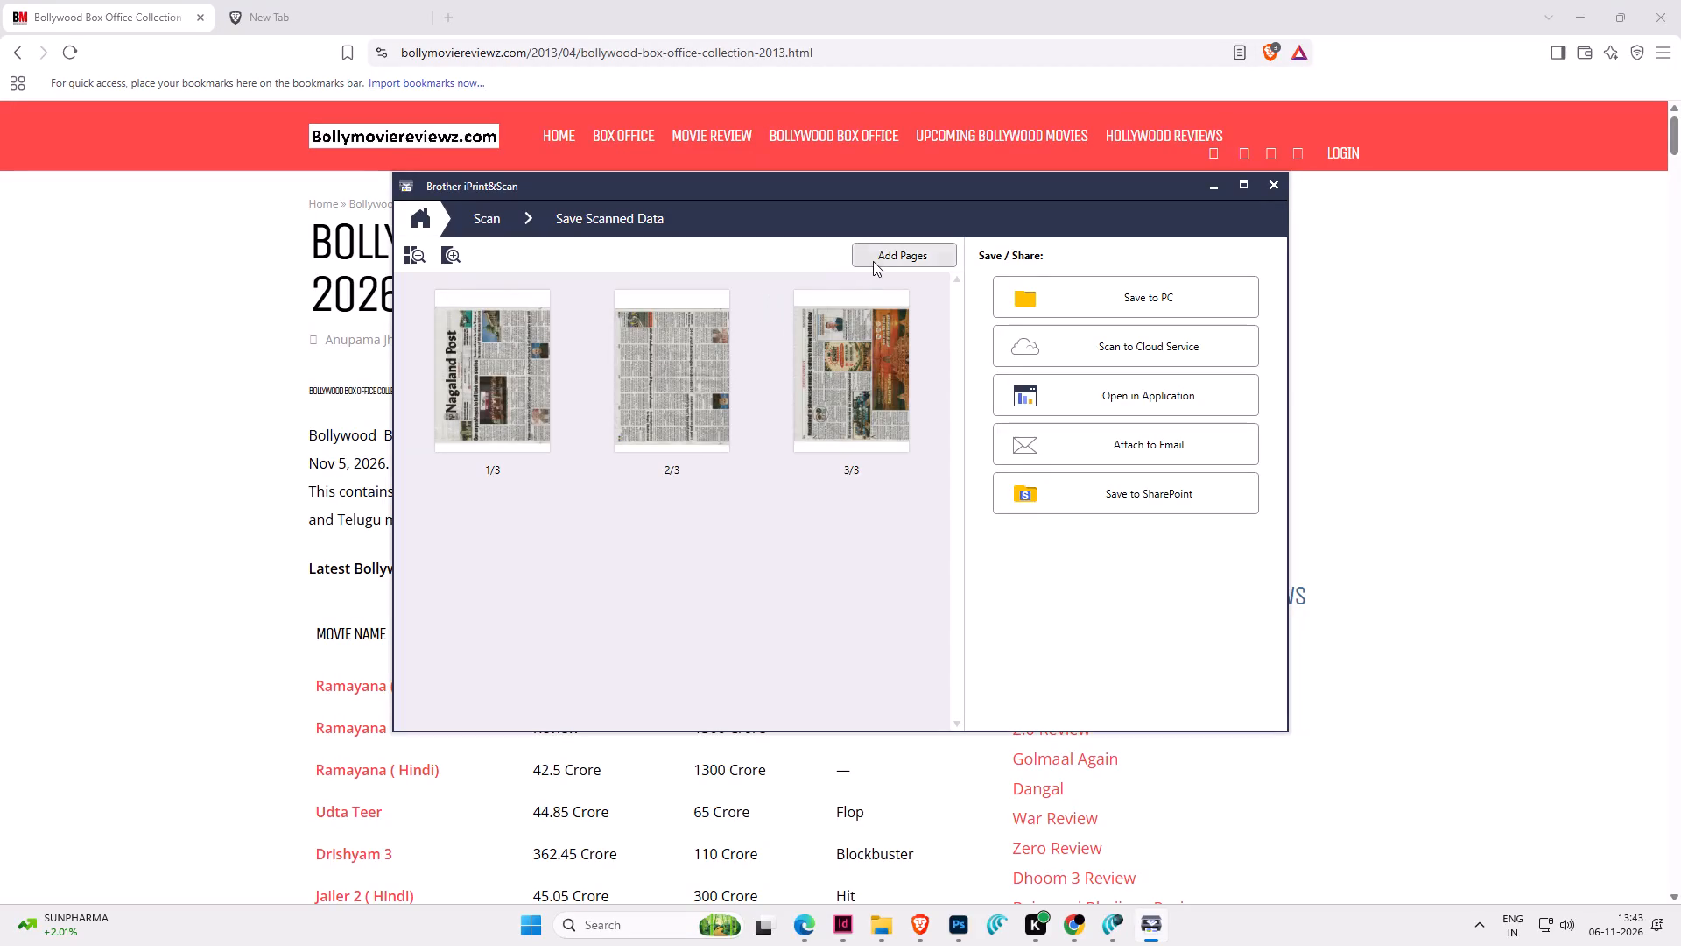
Add a fourth newspaper page to the three-page scan and scan it.
left_click(875, 261)
left_click(859, 504)
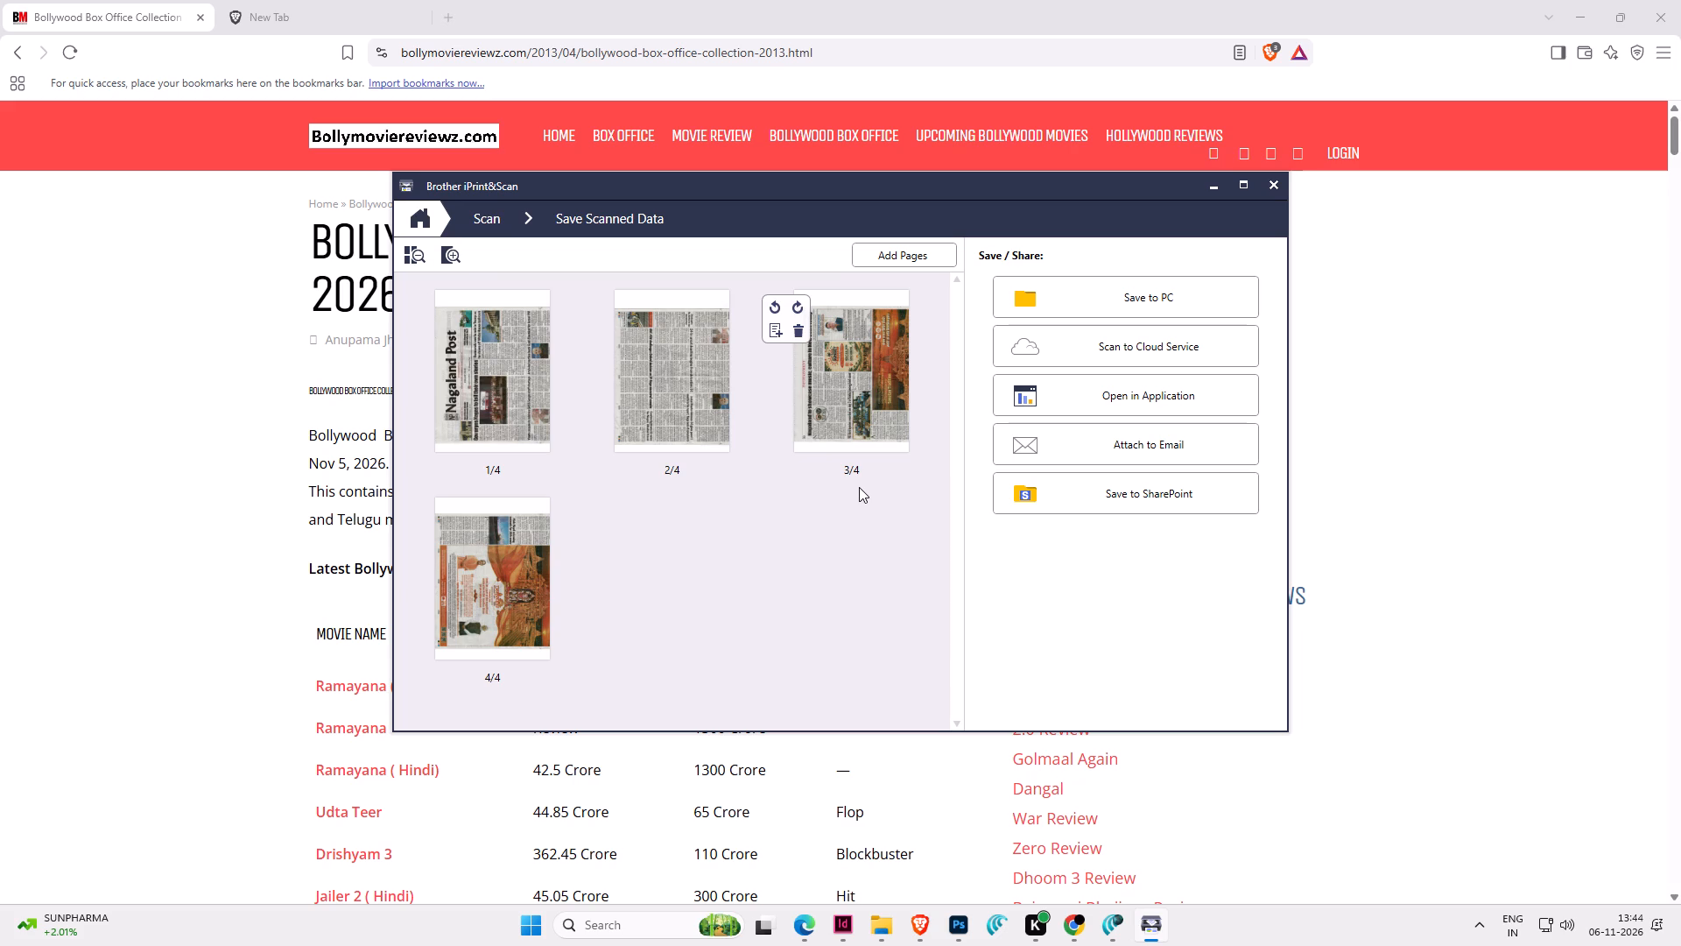
Rotate all four scanned pages upright: pages 4 and 2 counterclockwise, pages 3 and 1 clockwise.
scroll(859, 487, "up", 1)
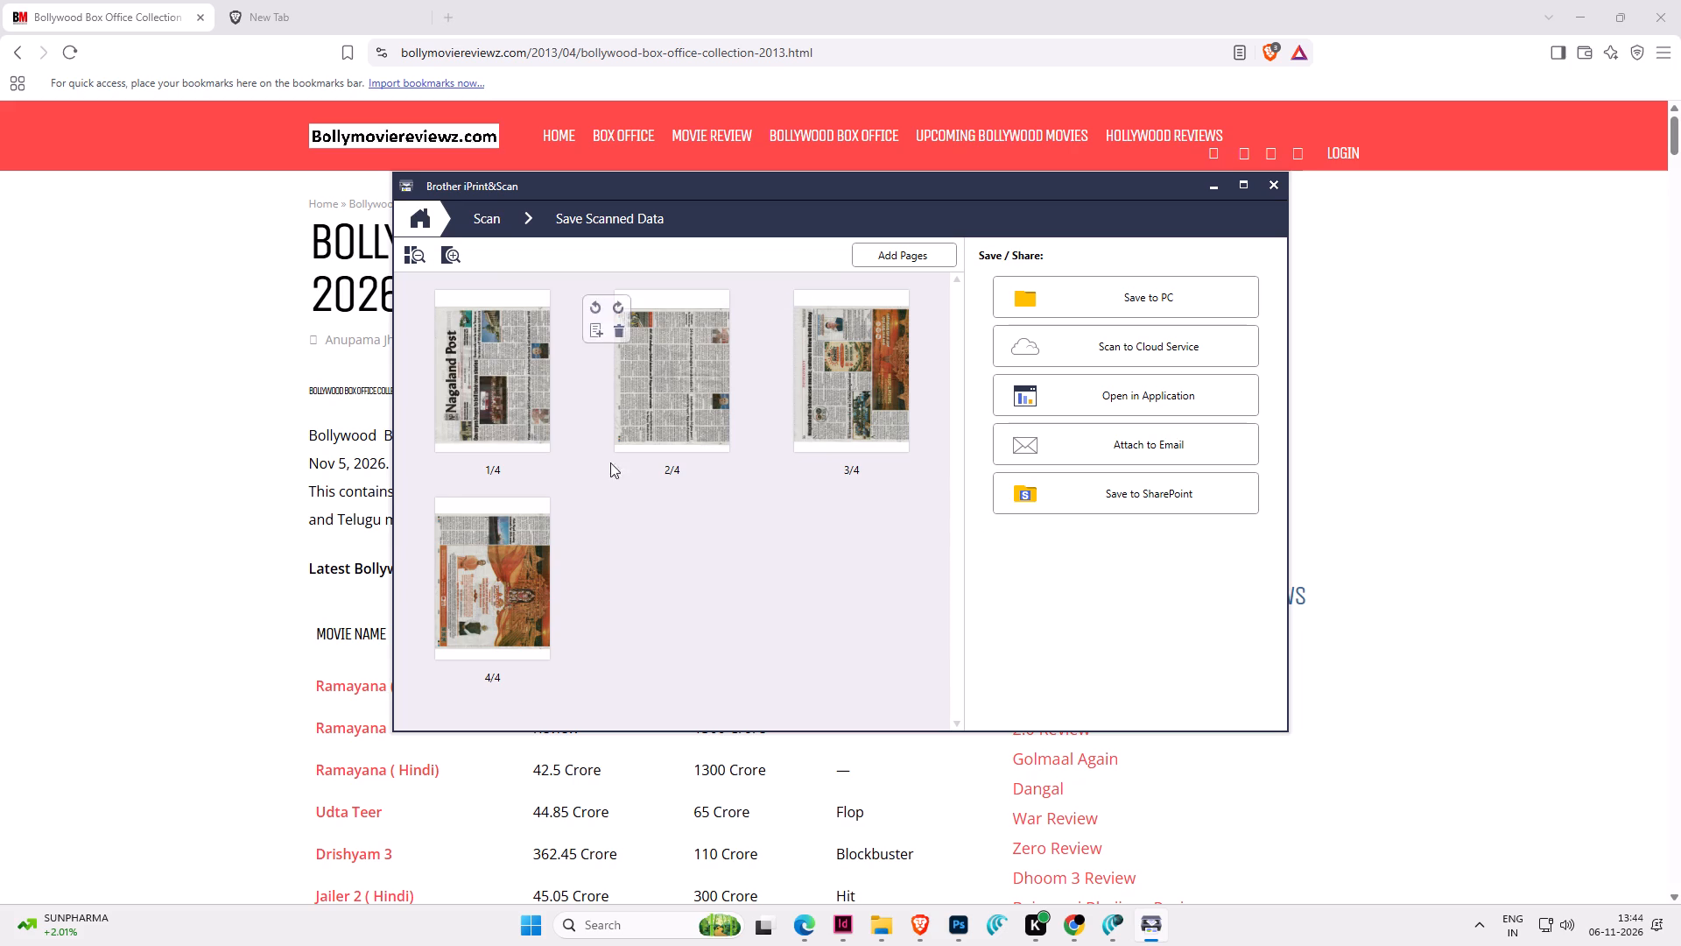
left_click(416, 511)
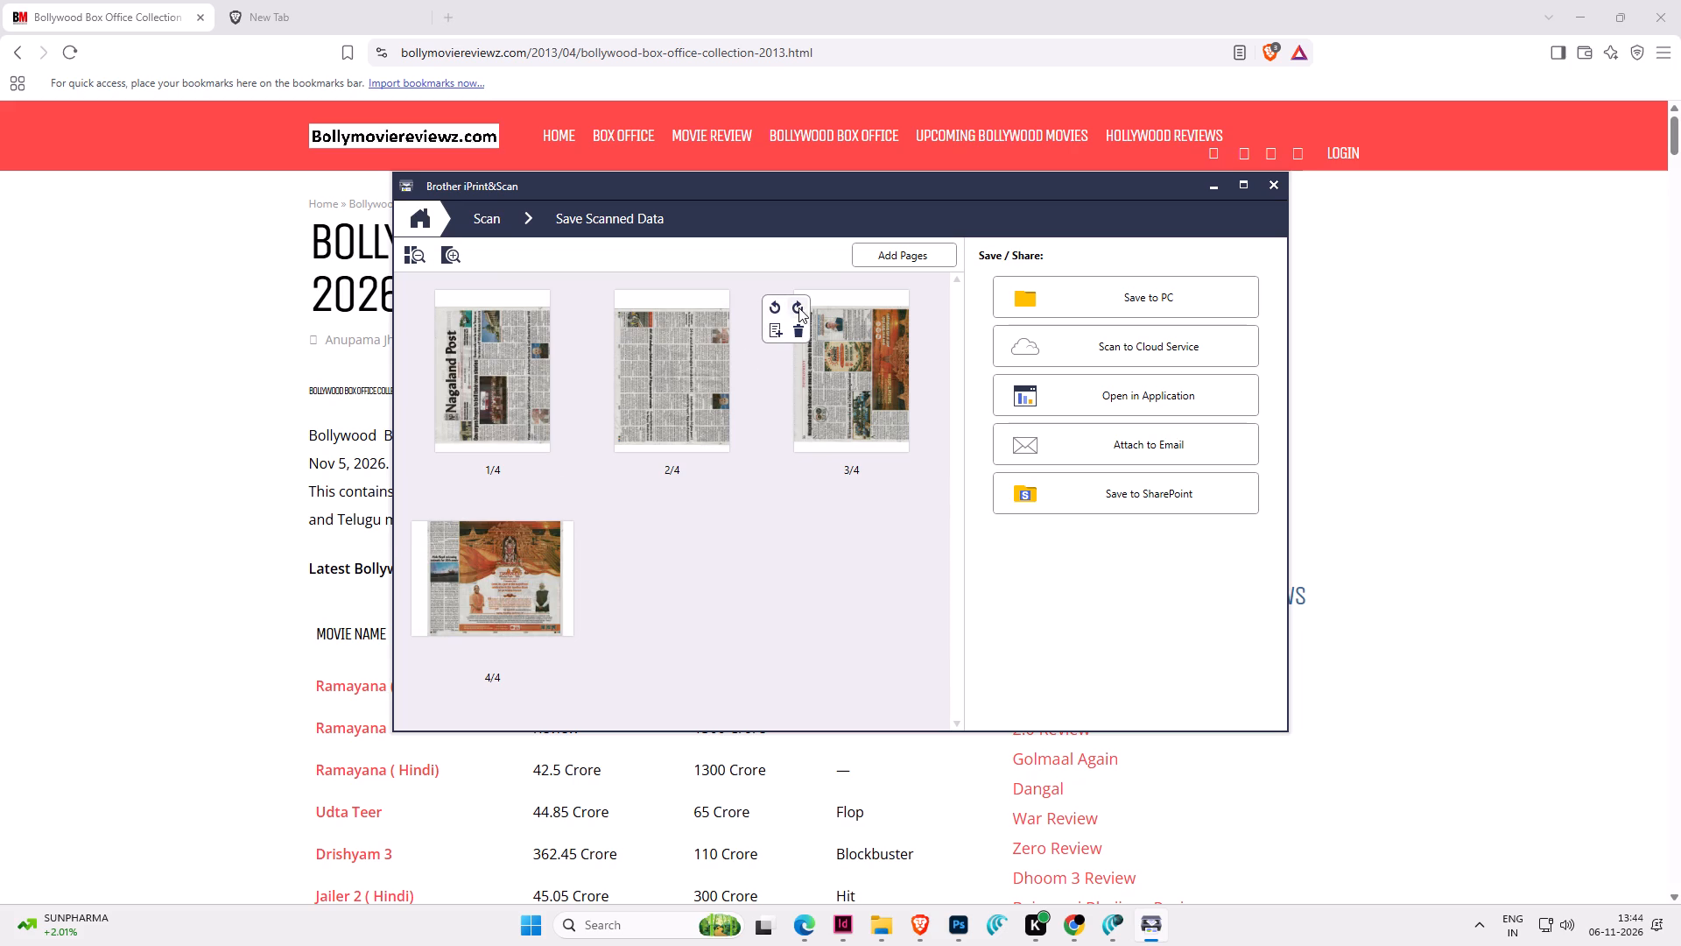
left_click(799, 307)
left_click(594, 307)
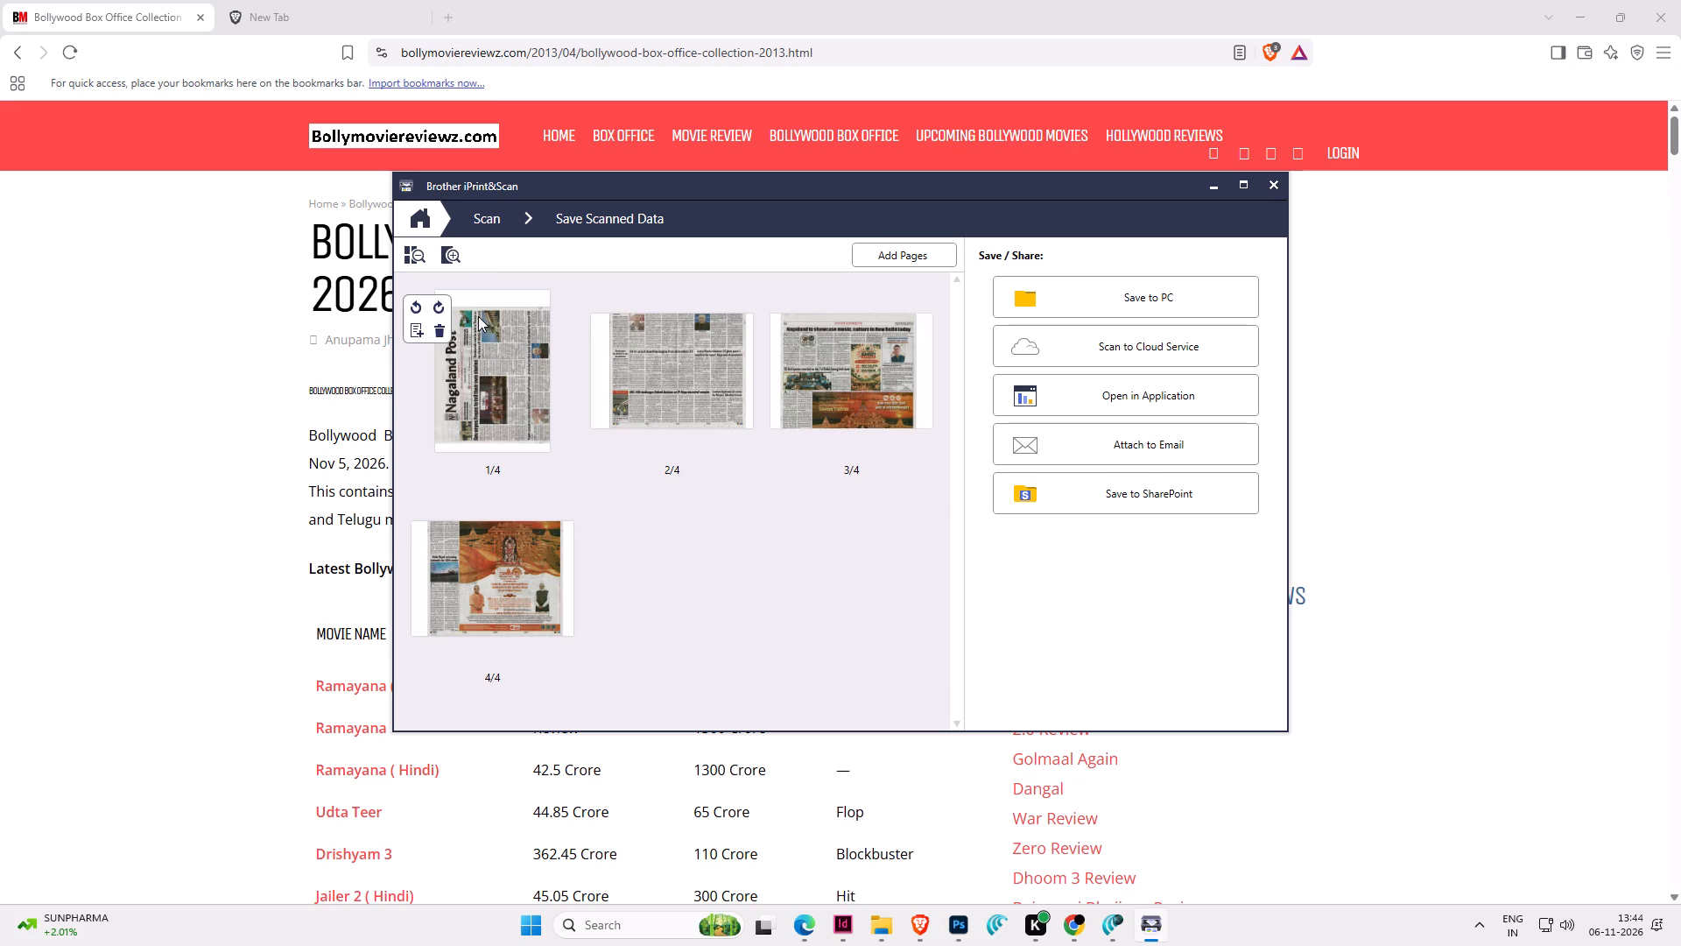
left_click(441, 306)
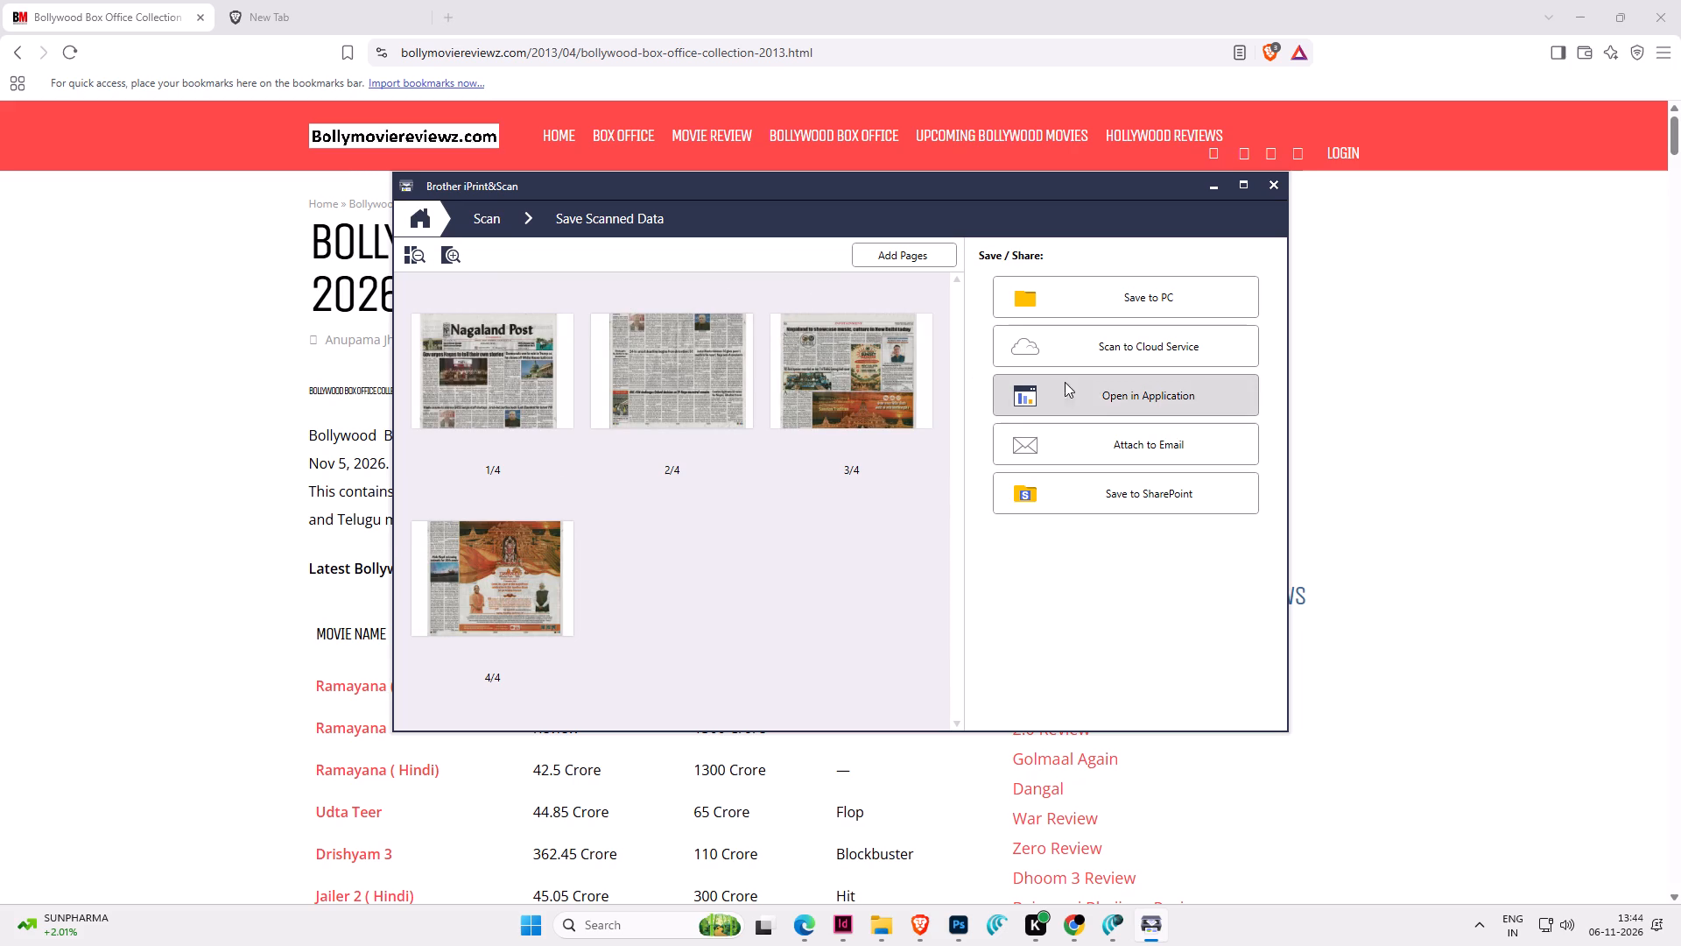
Open the four-page scan as a PDF in Adobe Photoshop 2021.
left_click(1107, 392)
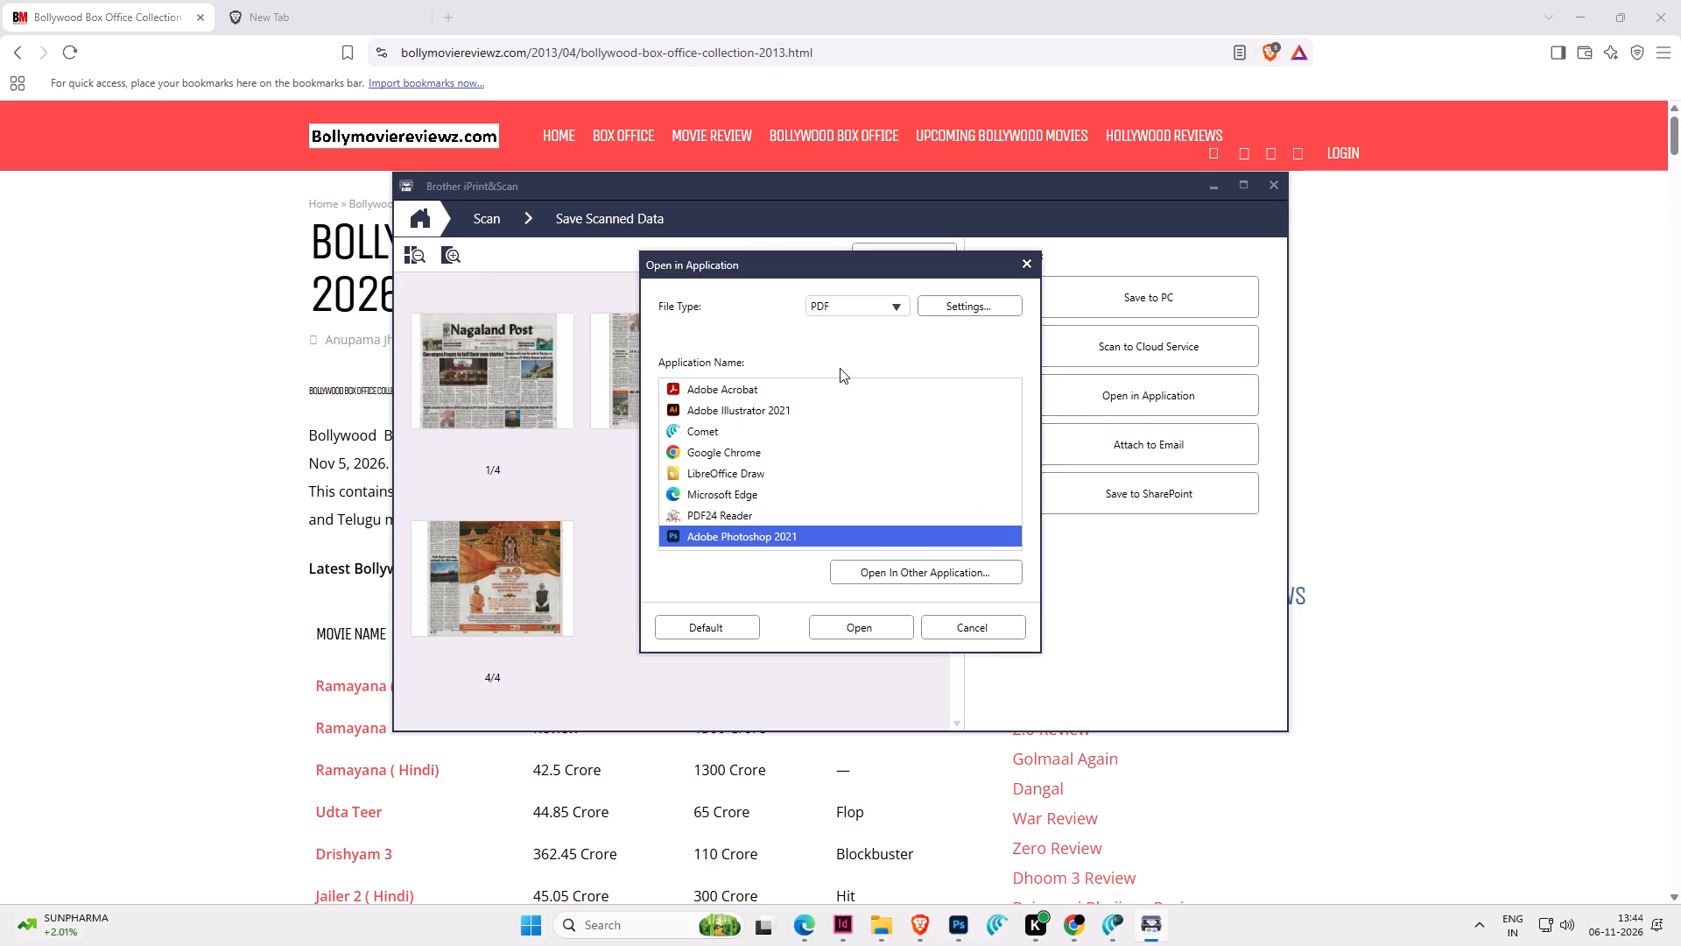
left_click(871, 632)
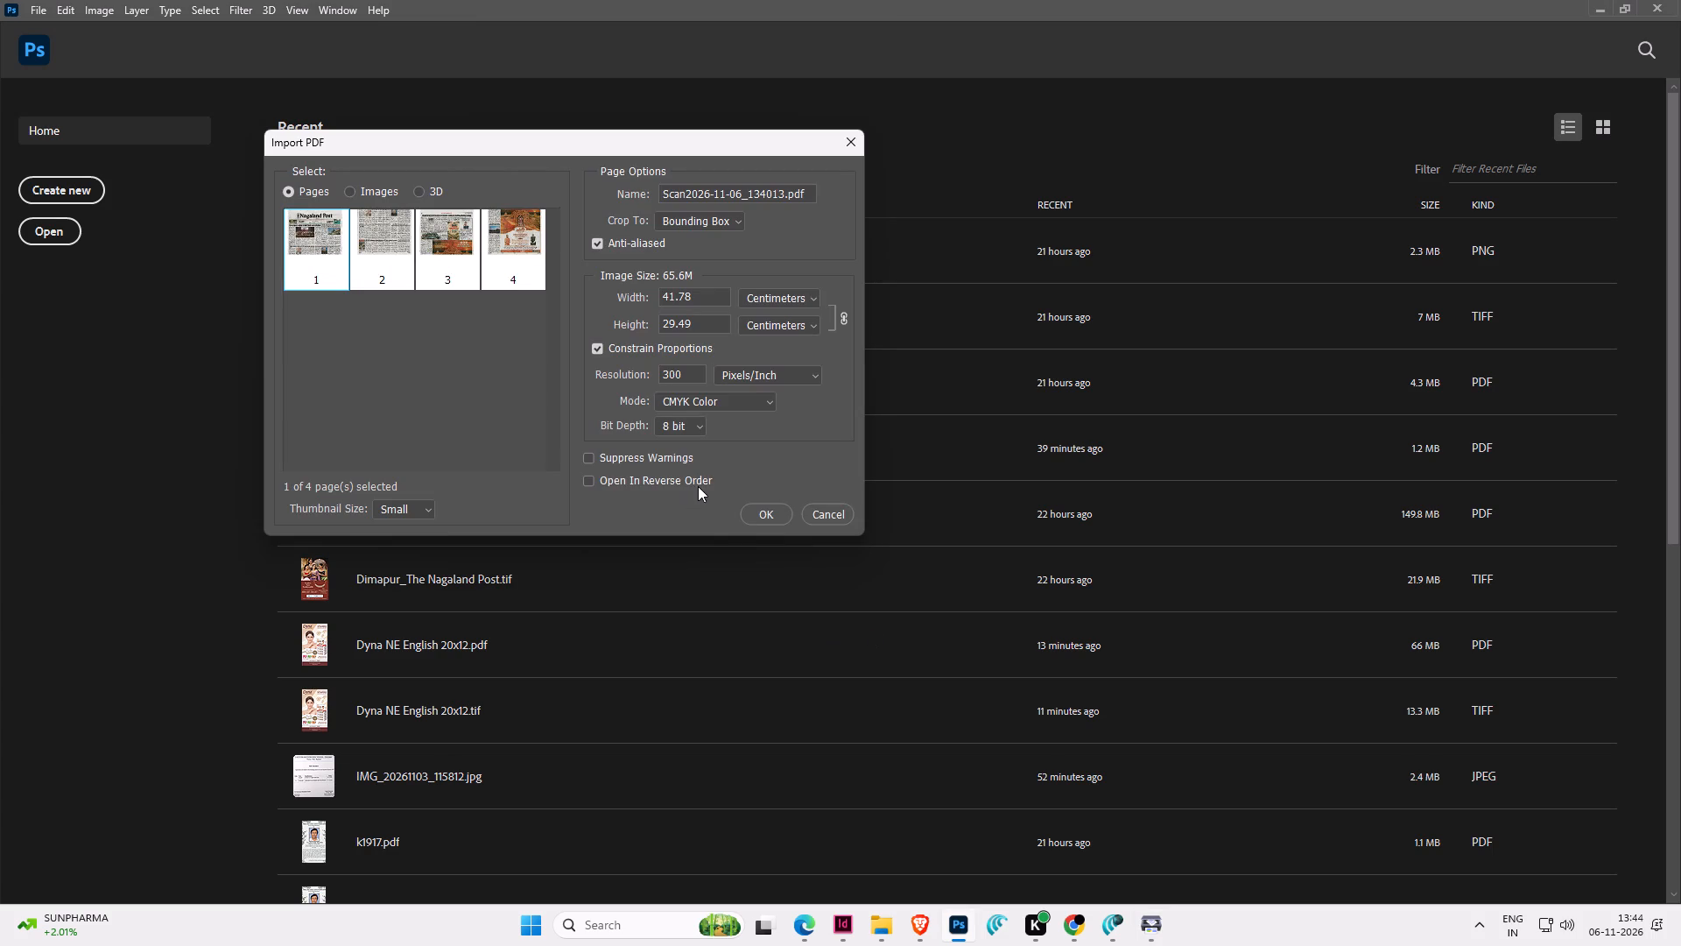
Import all four PDF pages at a resolution of 200 pixels/inch in RGB Color mode.
left_click(513, 240, "shift")
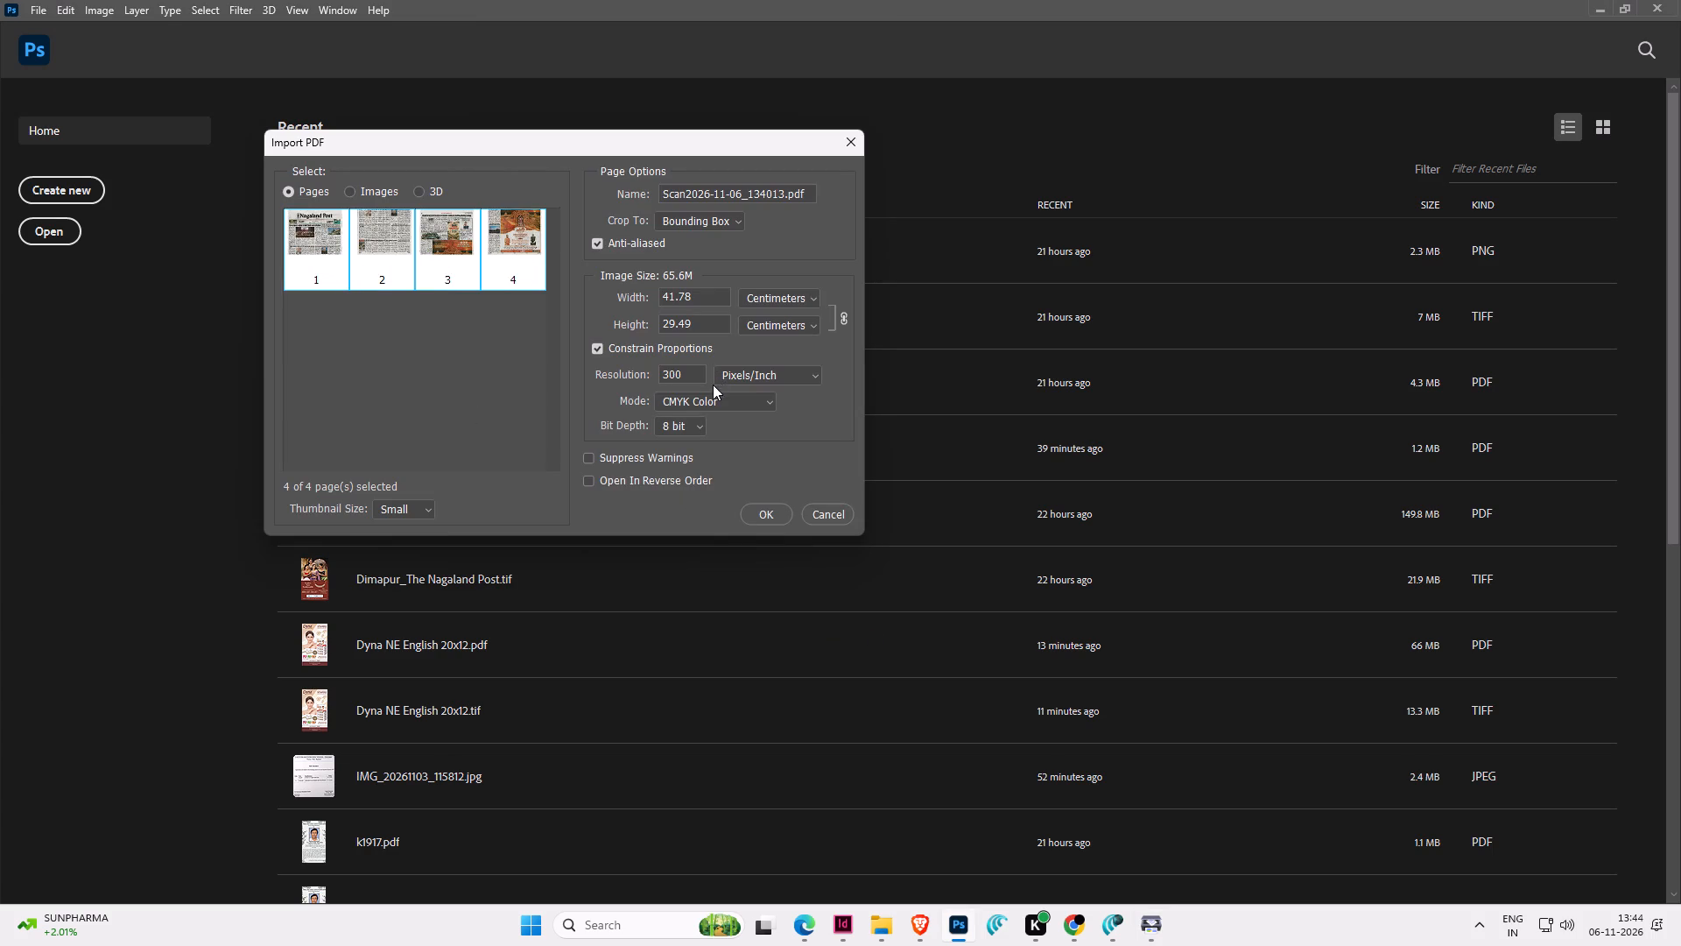
left_click_drag(693, 373, 540, 356)
type("200")
left_click(680, 394)
left_click(699, 431)
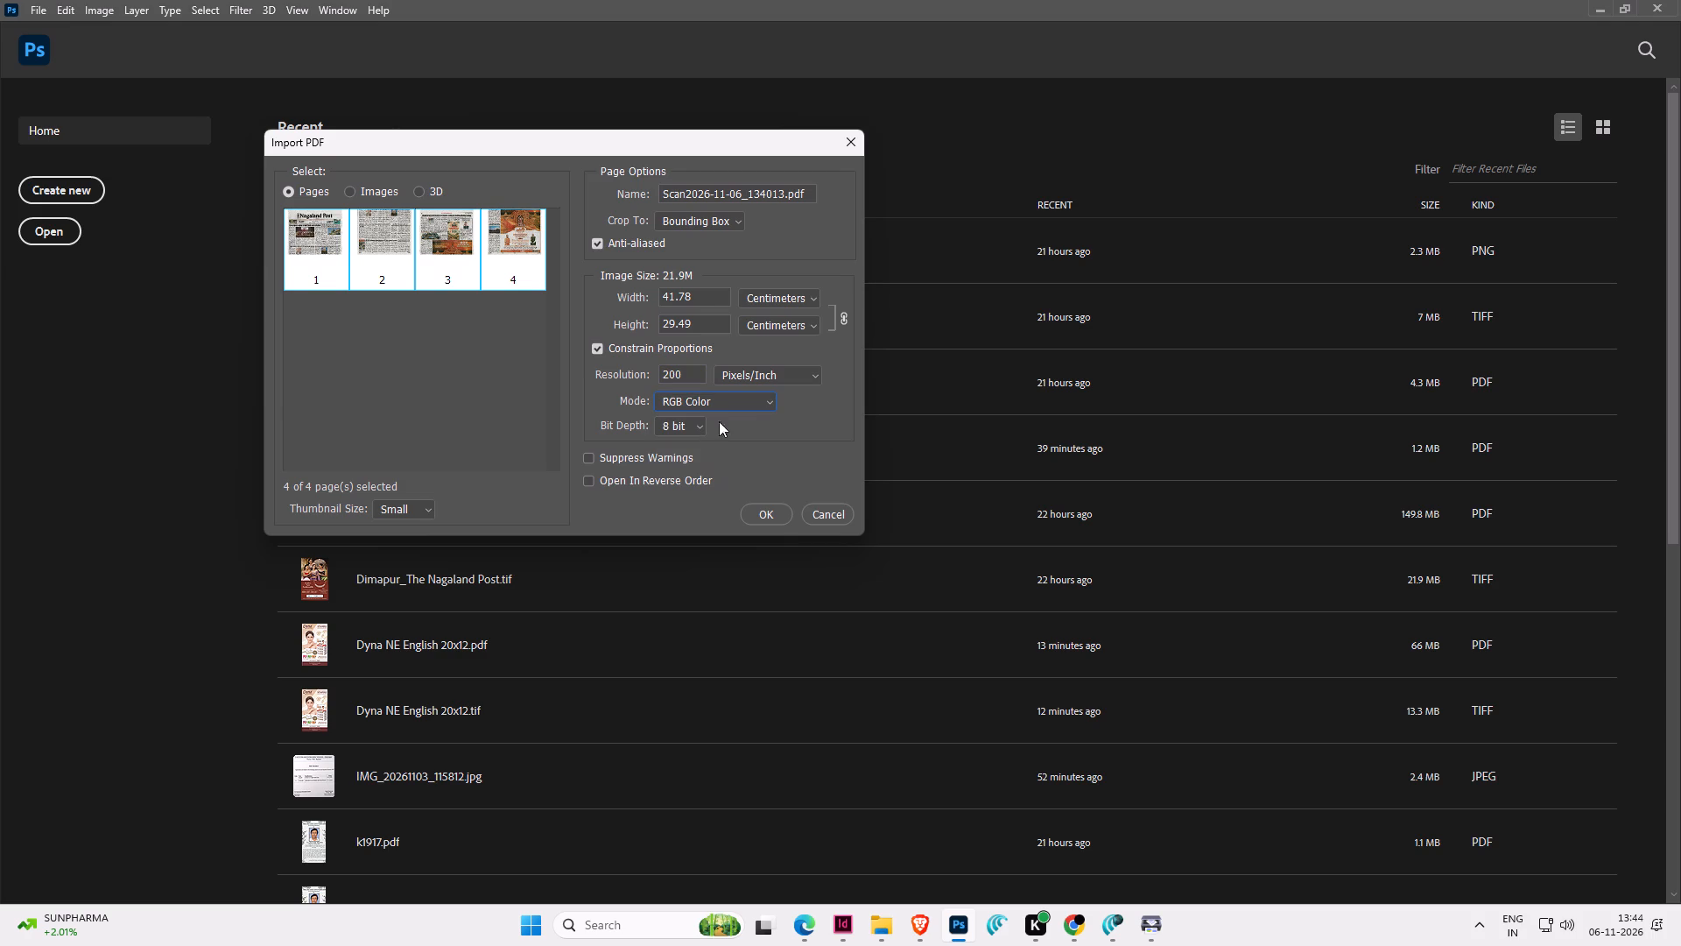
left_click(768, 504)
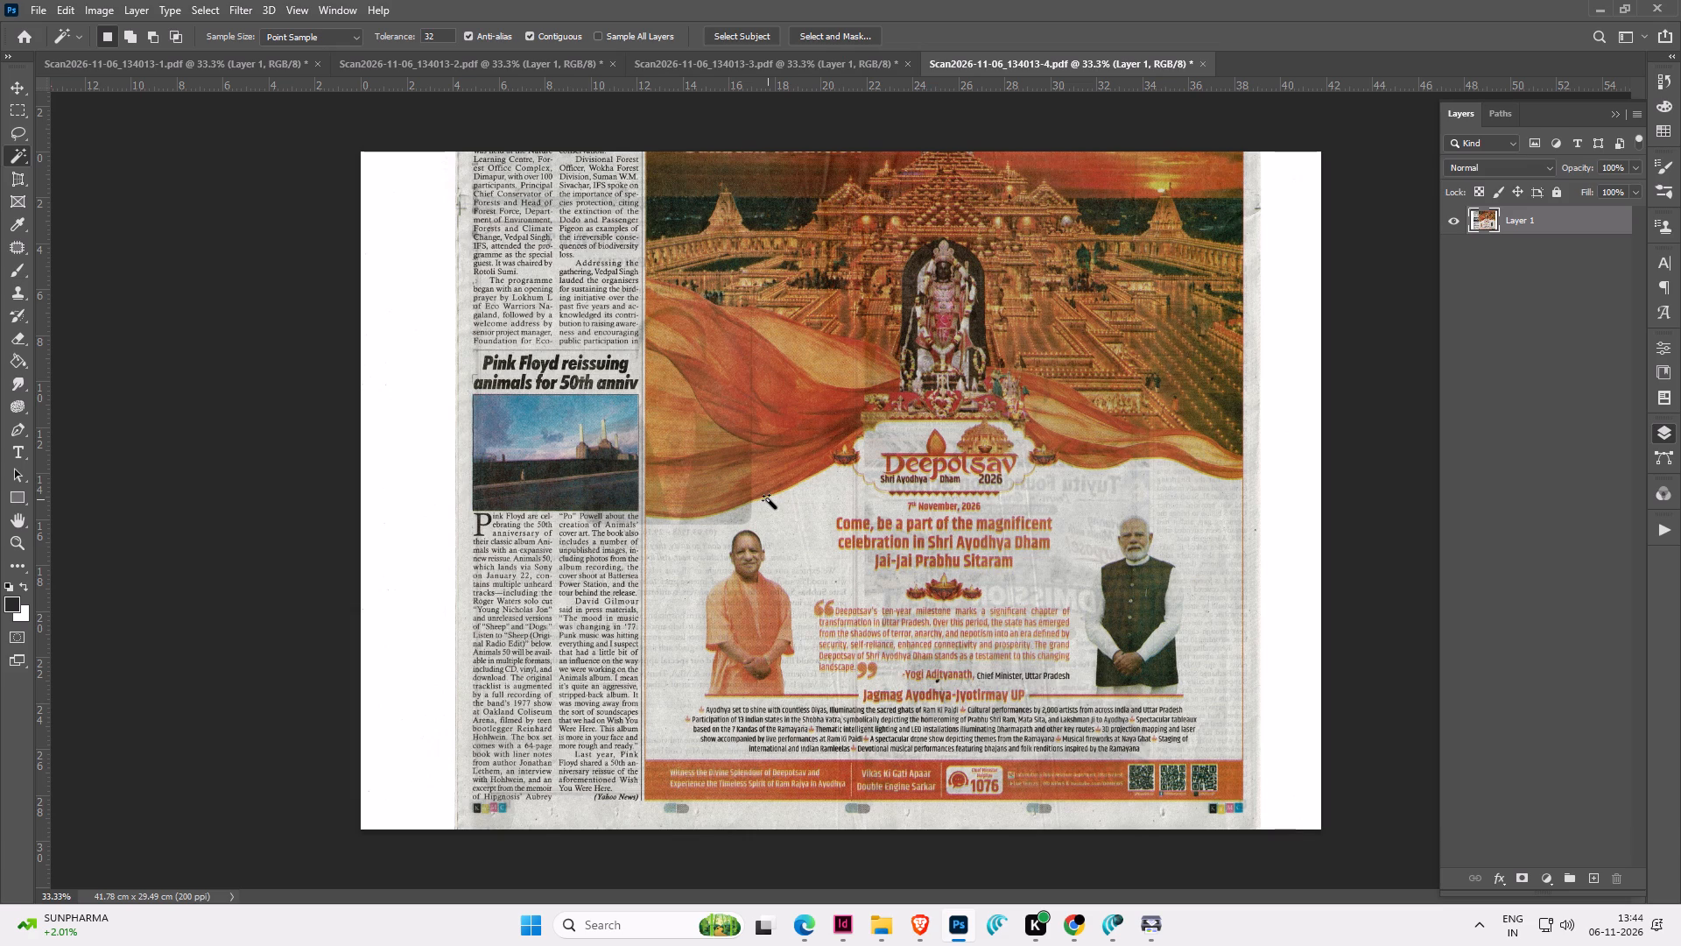
Straighten page 3 by measuring along the rule above the INFOTAINMENT header with the Ruler and applying an arbitrary image rotation.
left_click(792, 60)
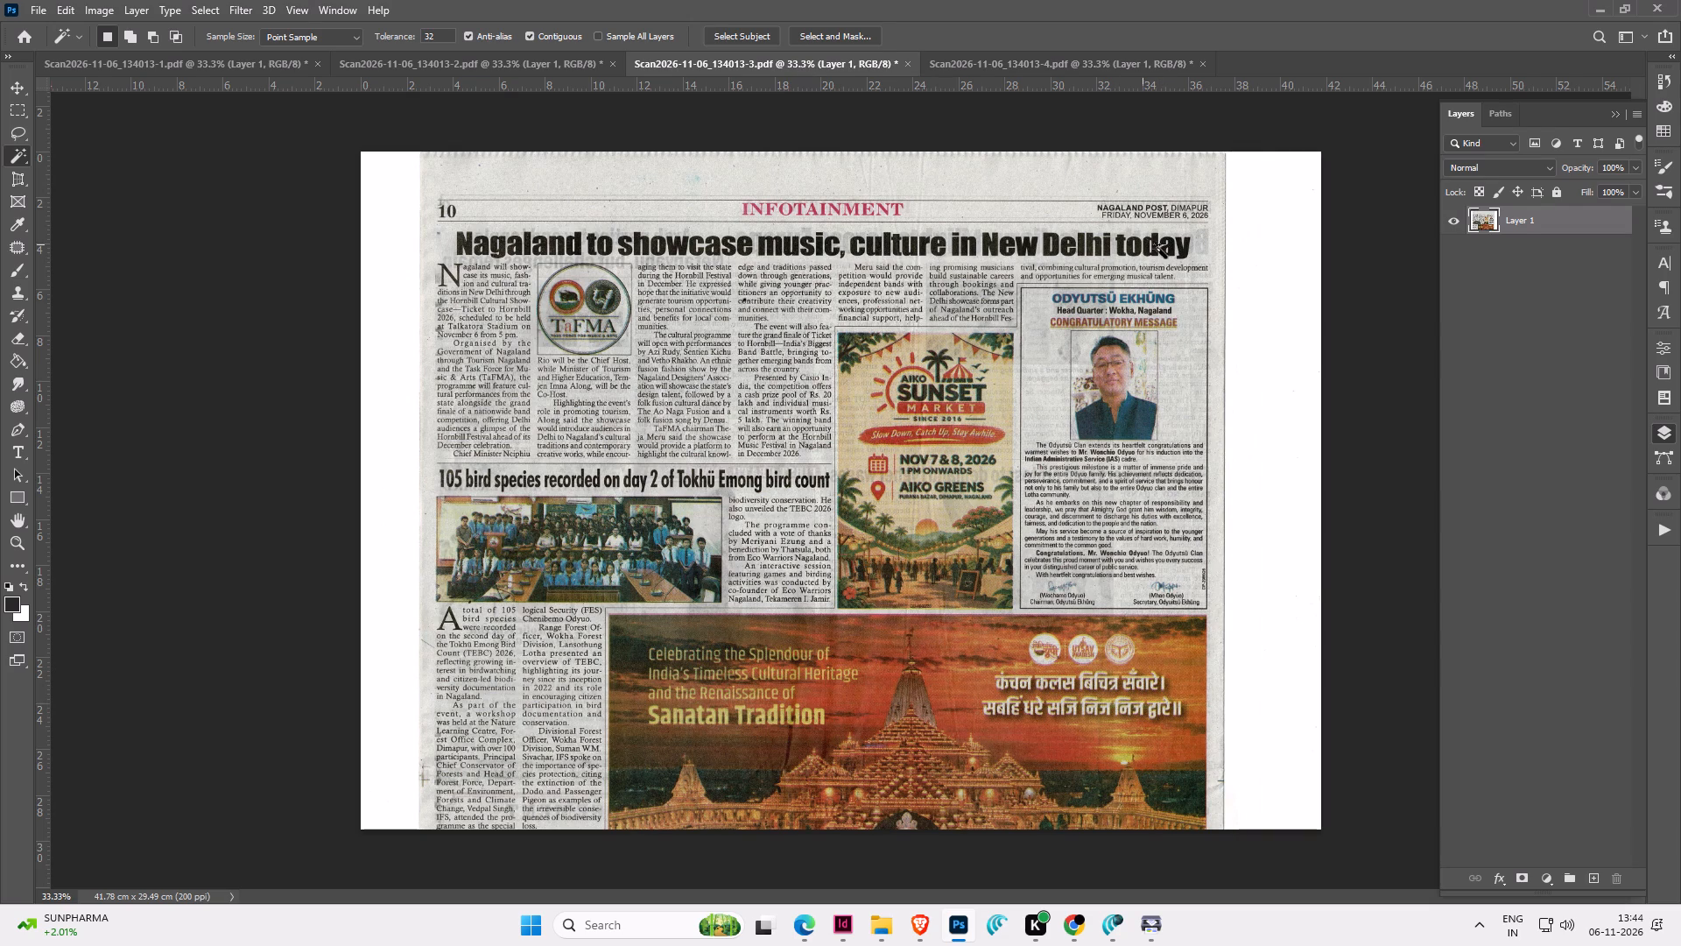
left_click_drag(16, 224, 82, 279)
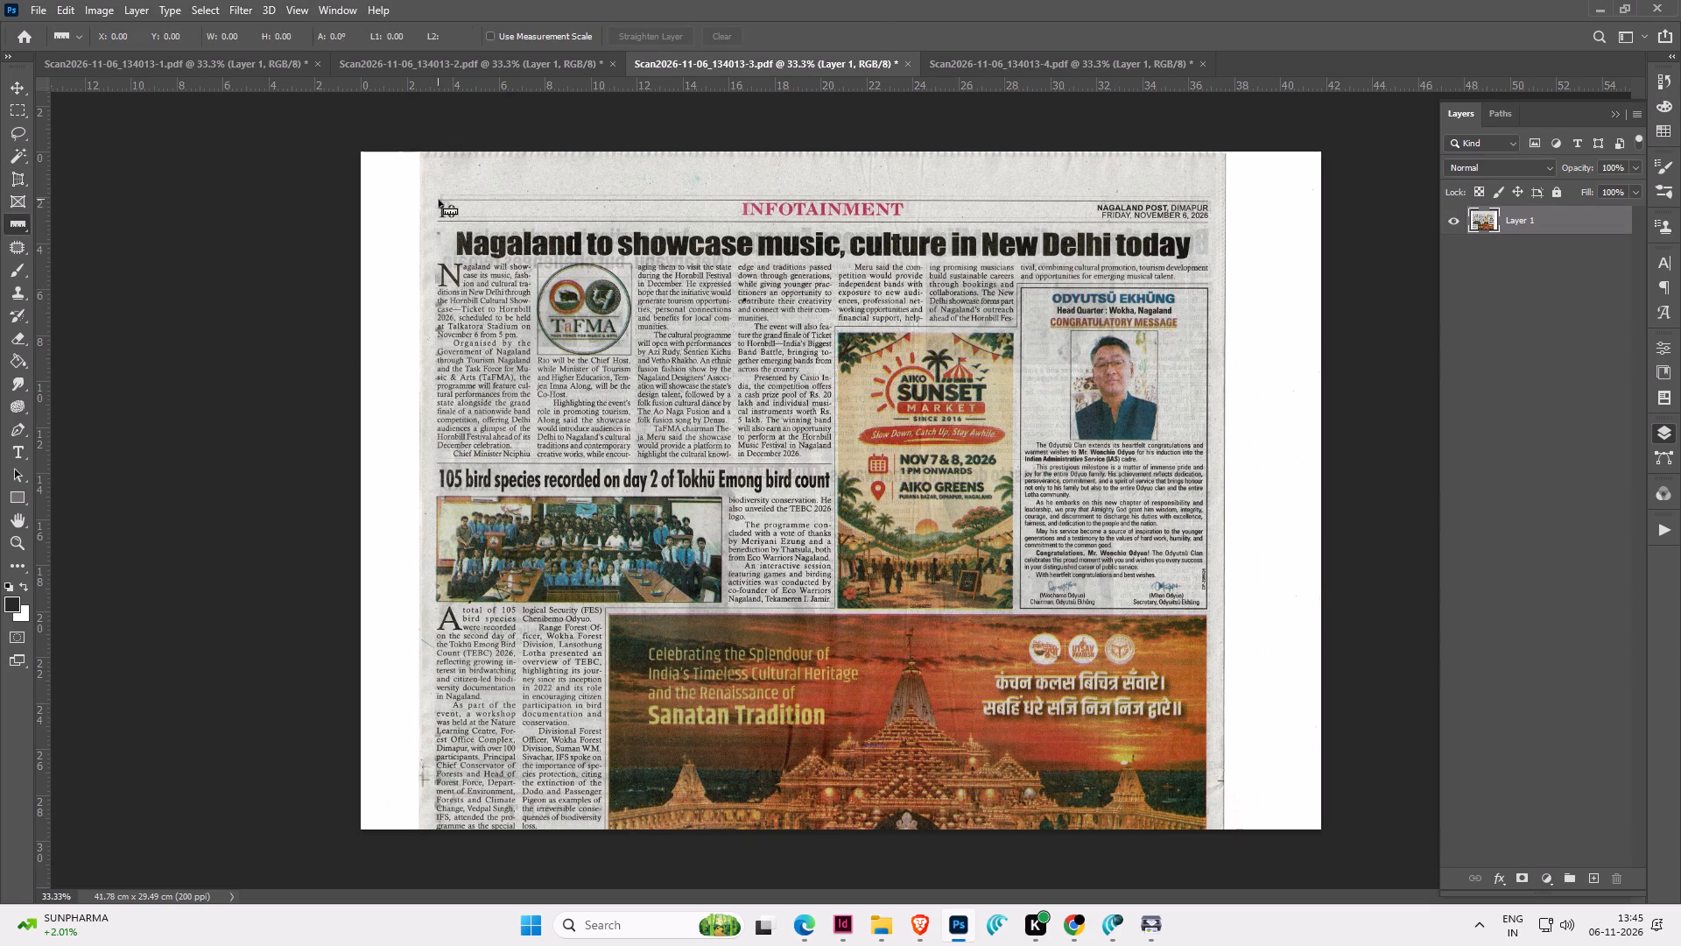
left_click_drag(440, 200, 1205, 201)
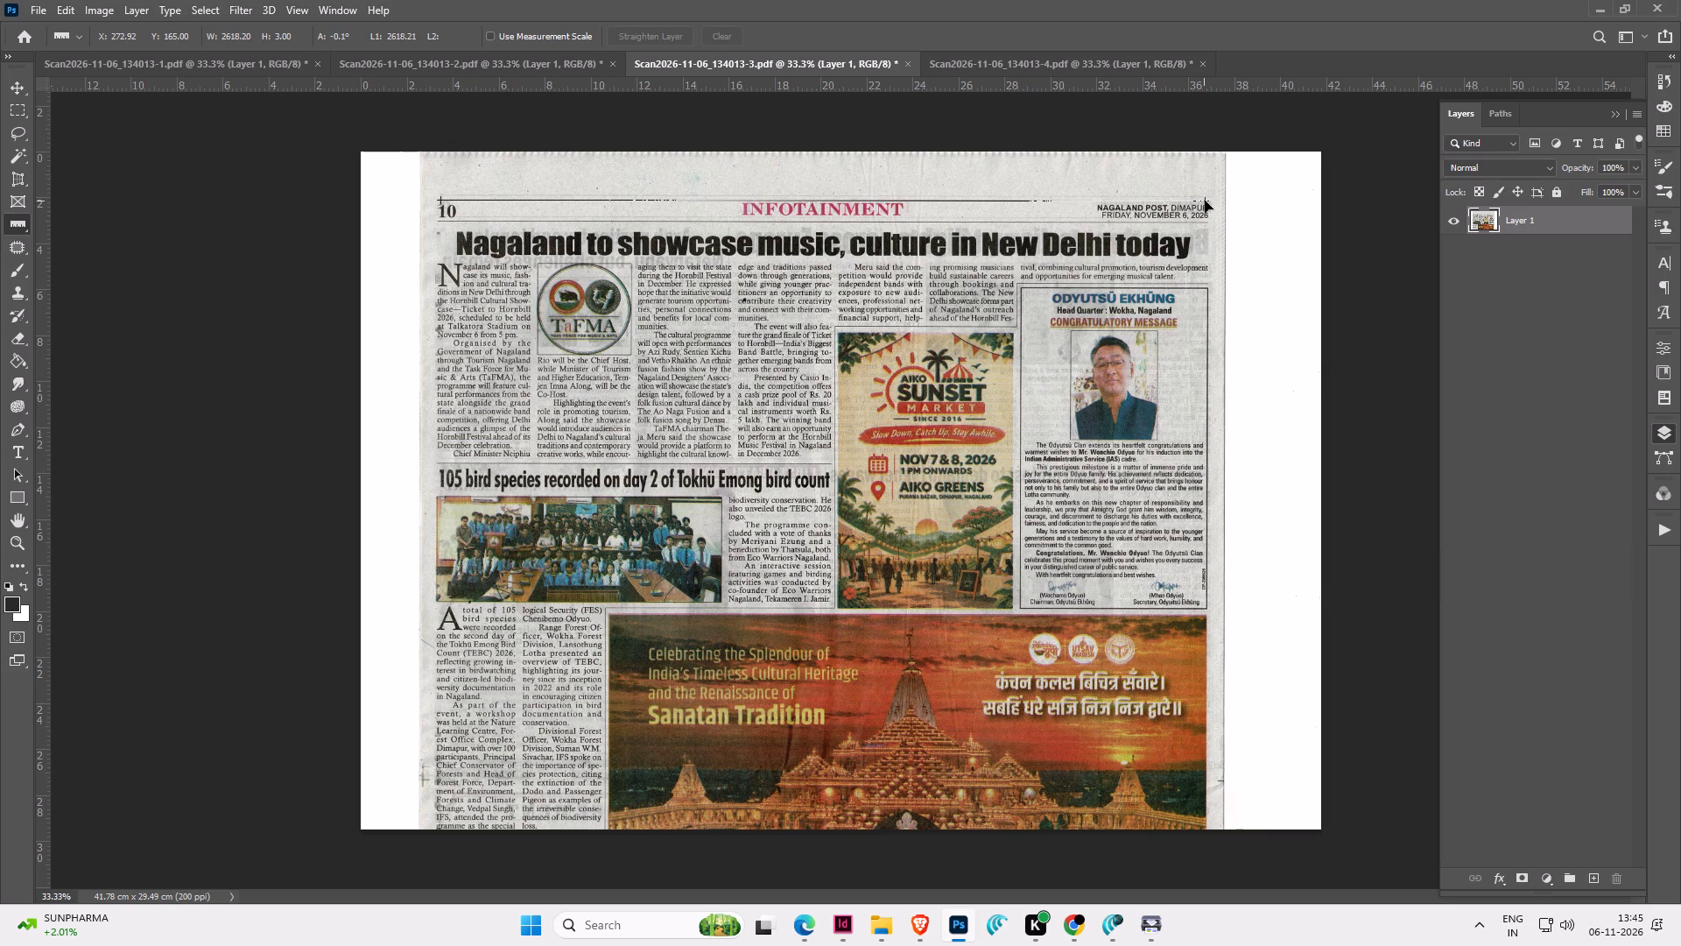
left_click_drag(1205, 201, 1206, 201)
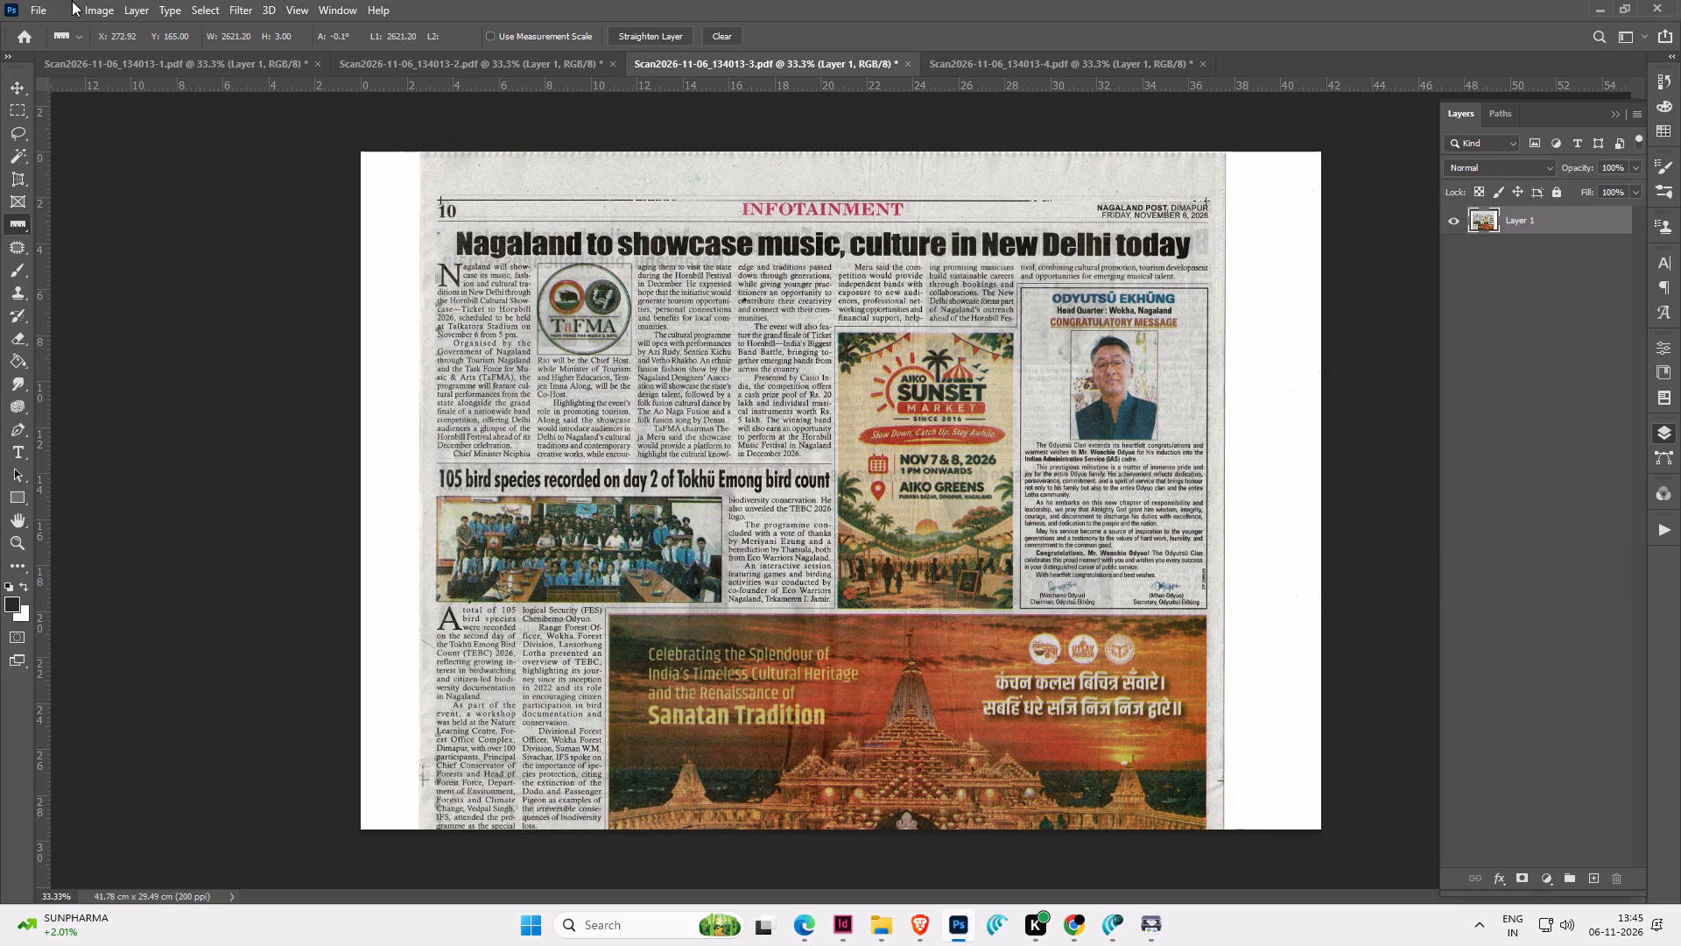
left_click(92, 7)
left_click(181, 173)
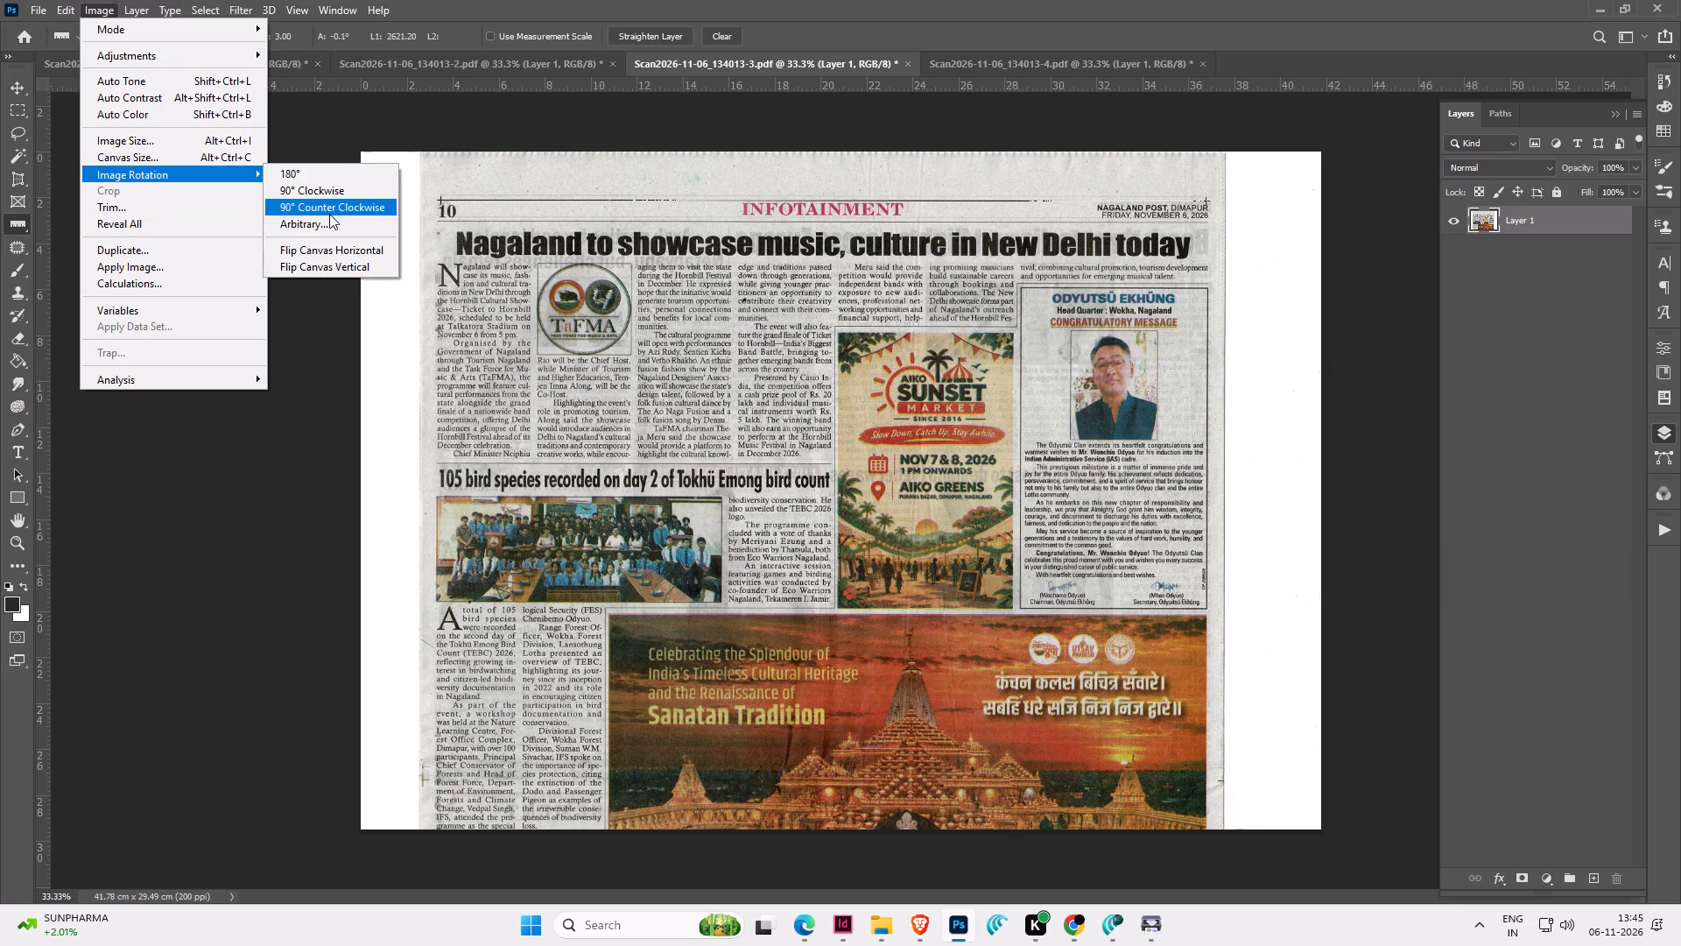
left_click(328, 220)
left_click(948, 284)
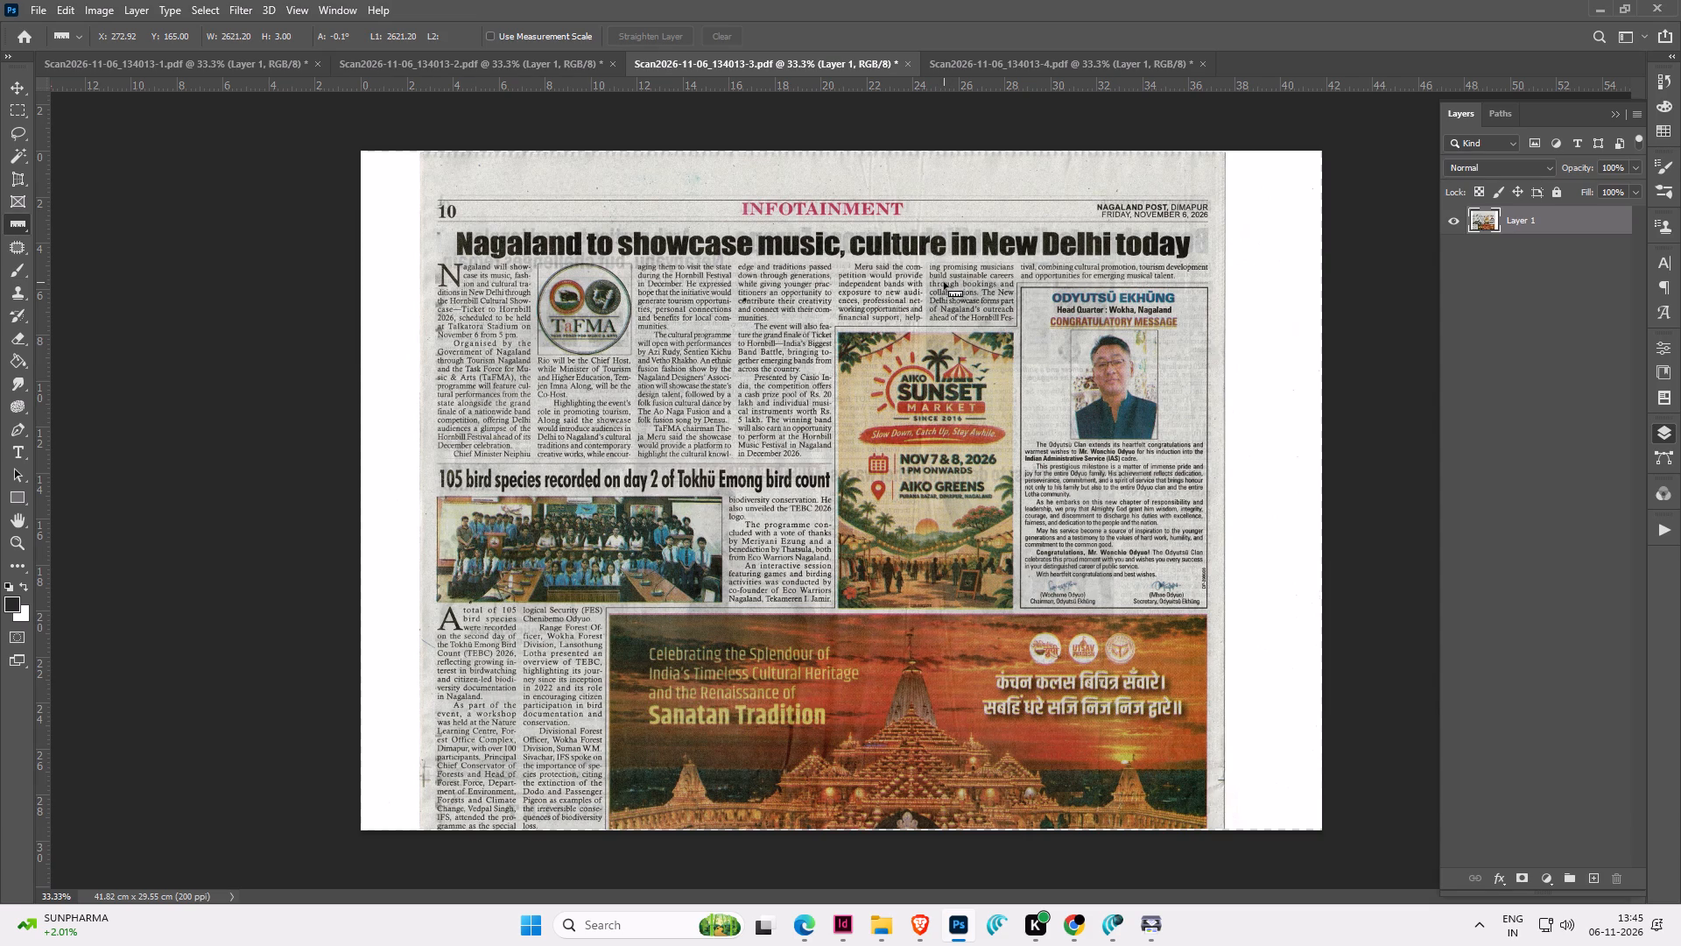
Extend page 3's canvas downward to a height of 60 cm, anchored at the top-right corner.
scroll(944, 282, "down", 1, "alt")
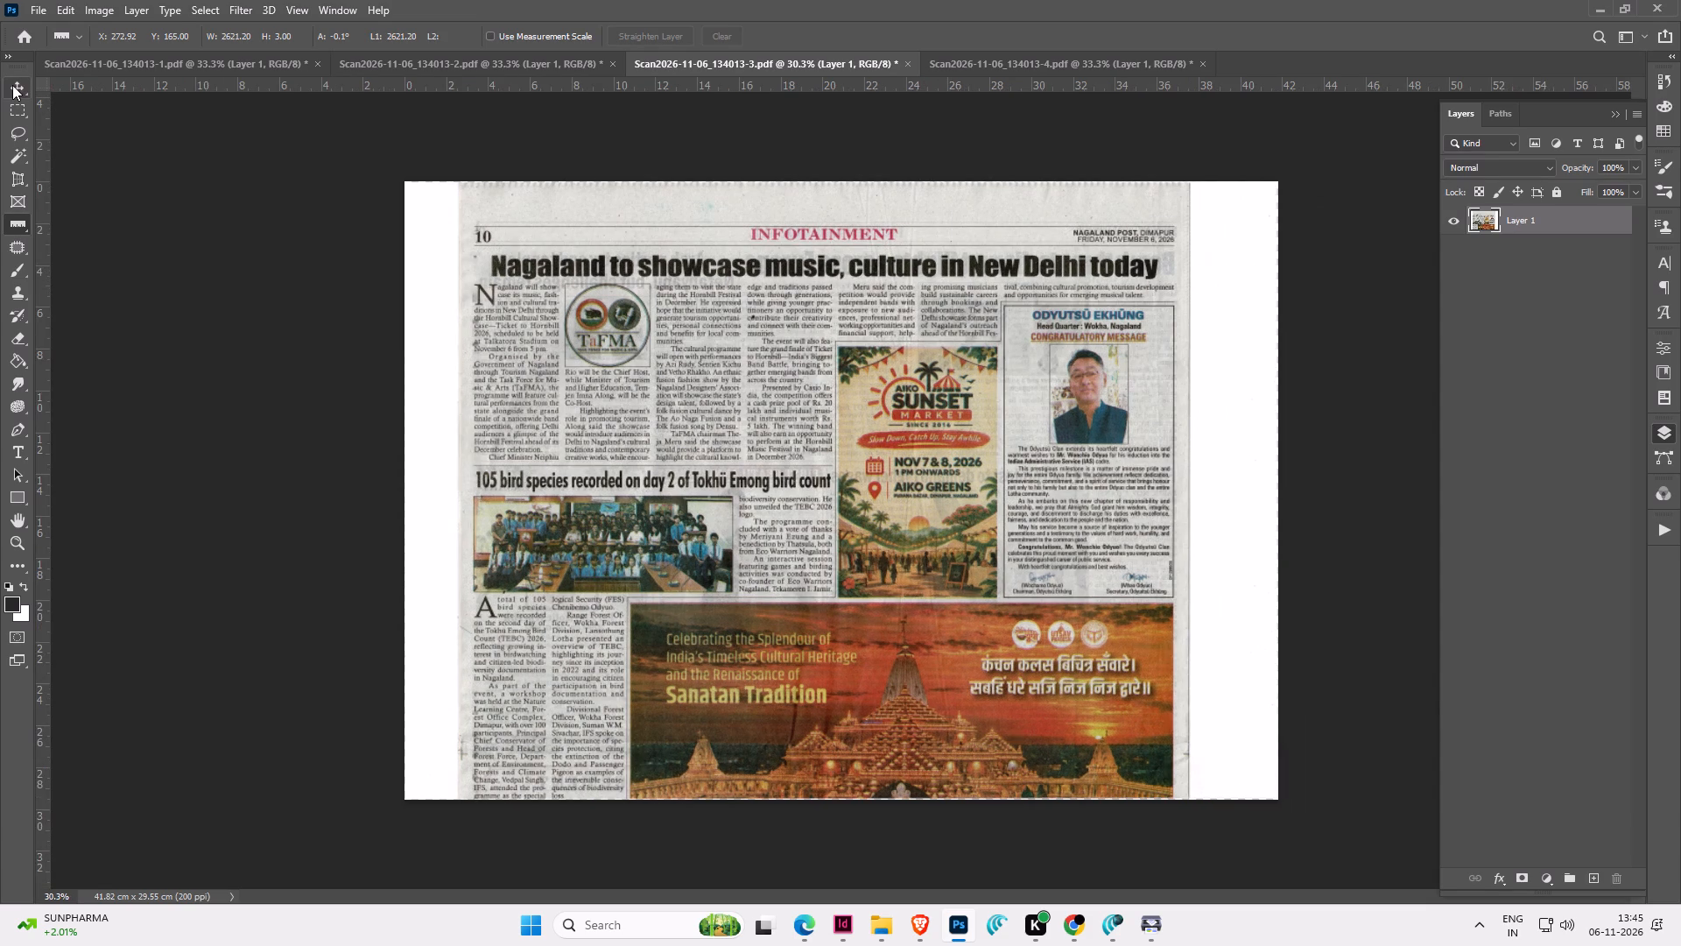
left_click(12, 85)
key("alt+i")
key("alt+s")
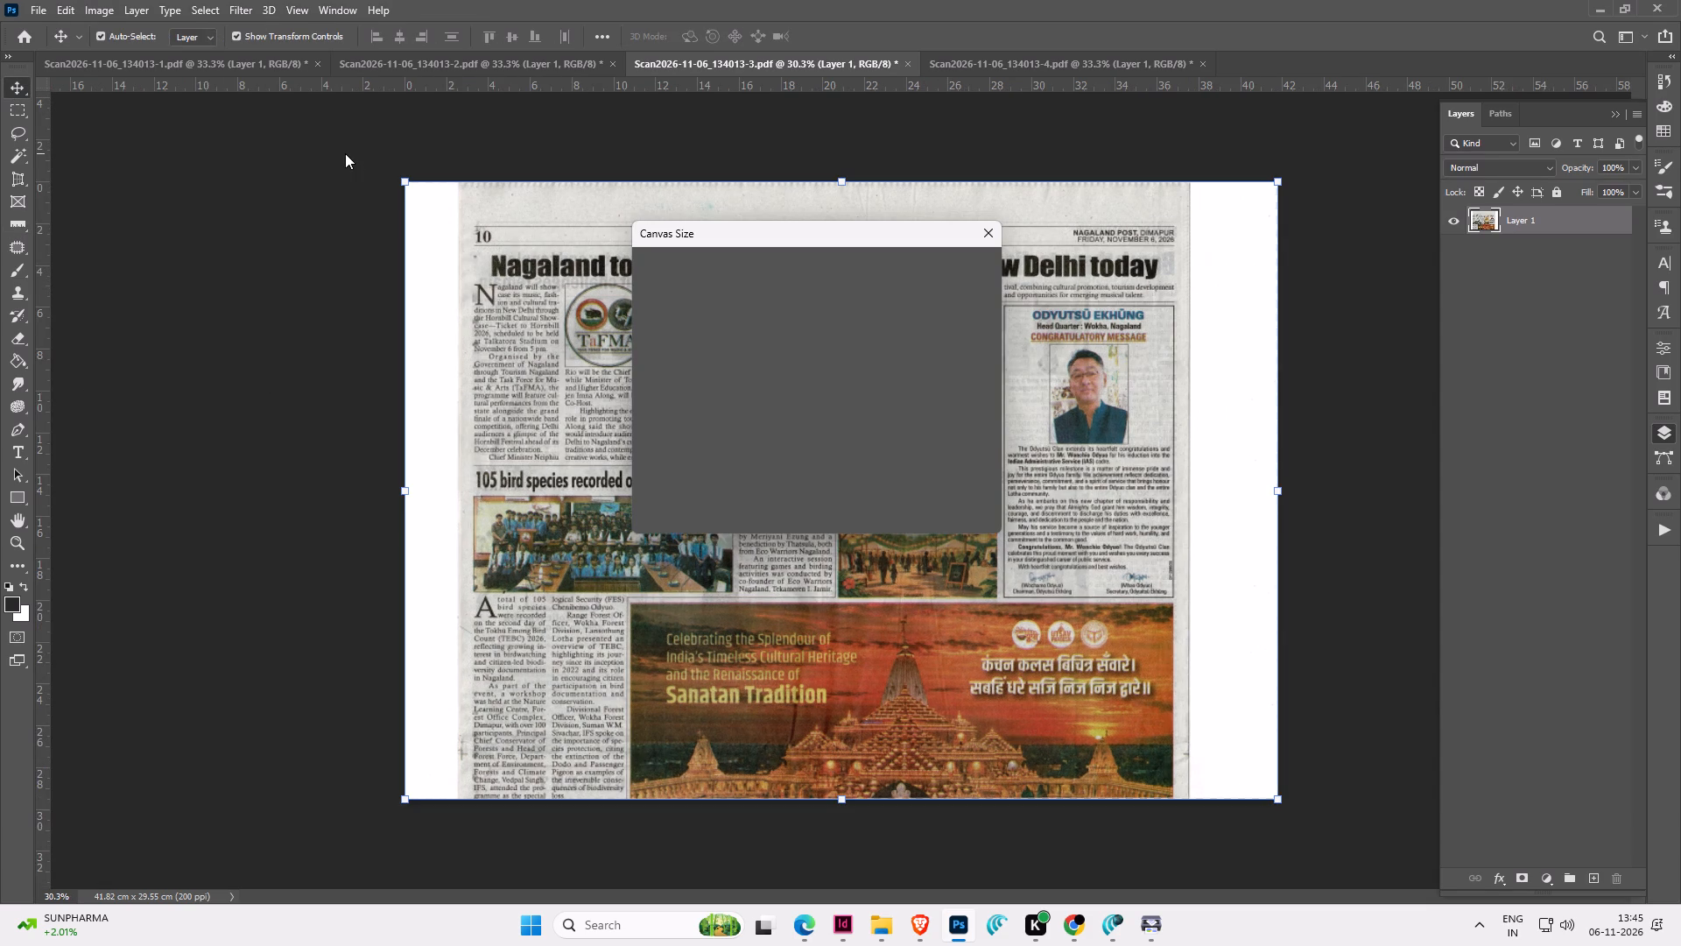
left_click(826, 424)
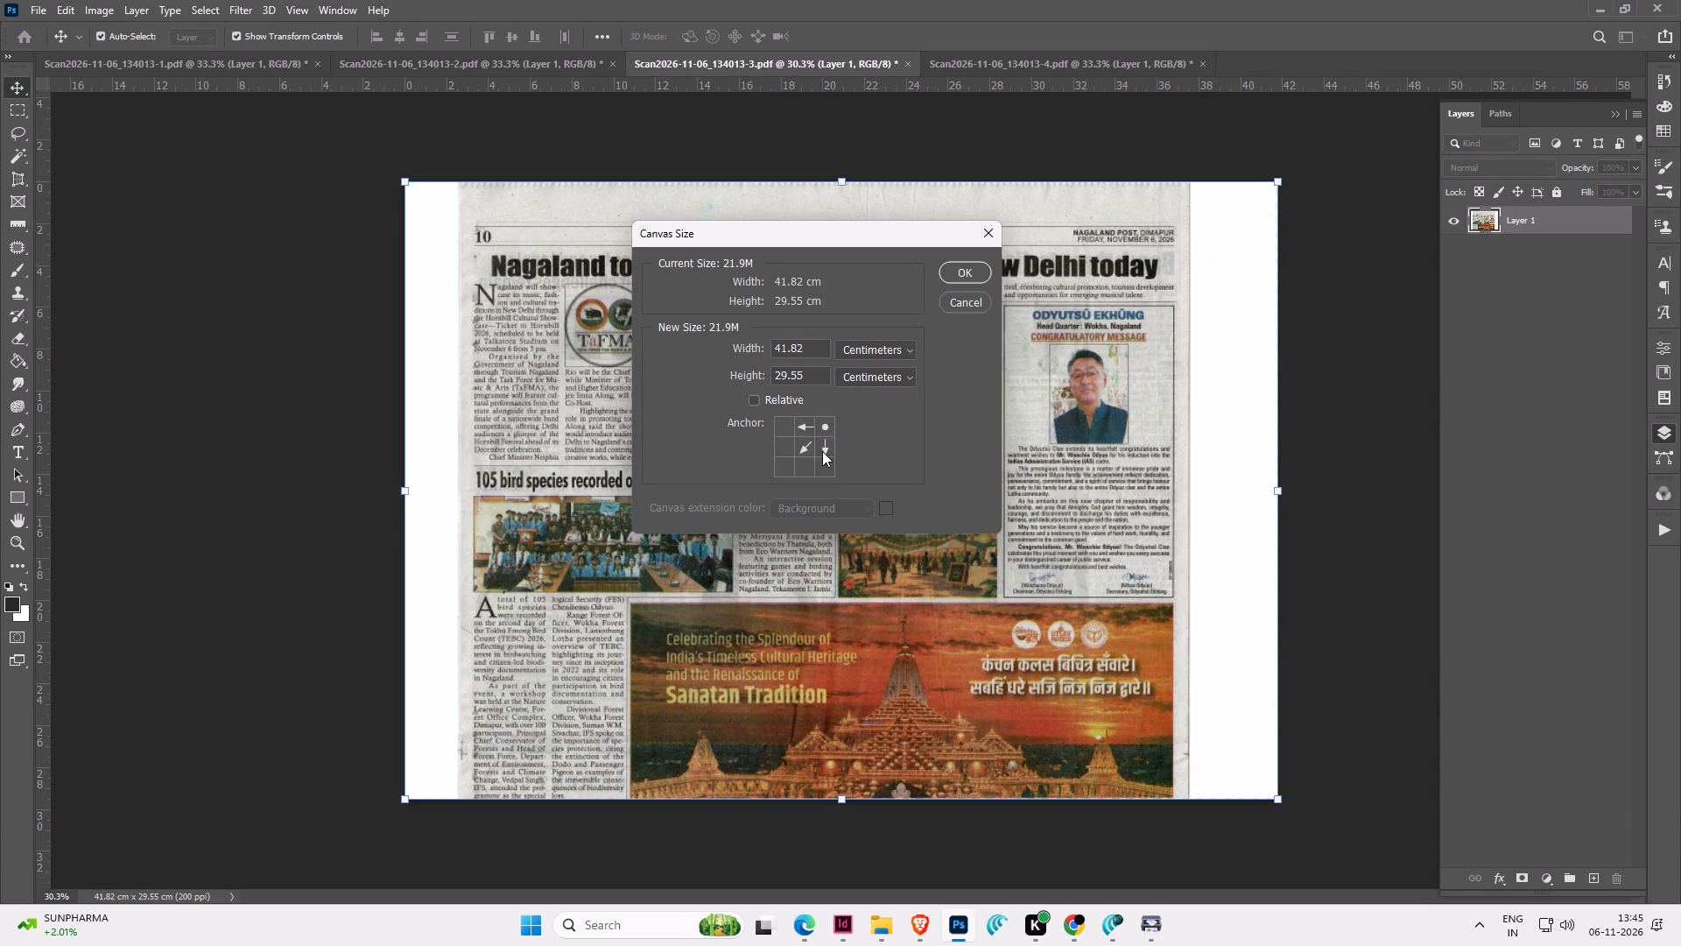
left_click_drag(812, 374, 598, 340)
type("60")
left_click(966, 271)
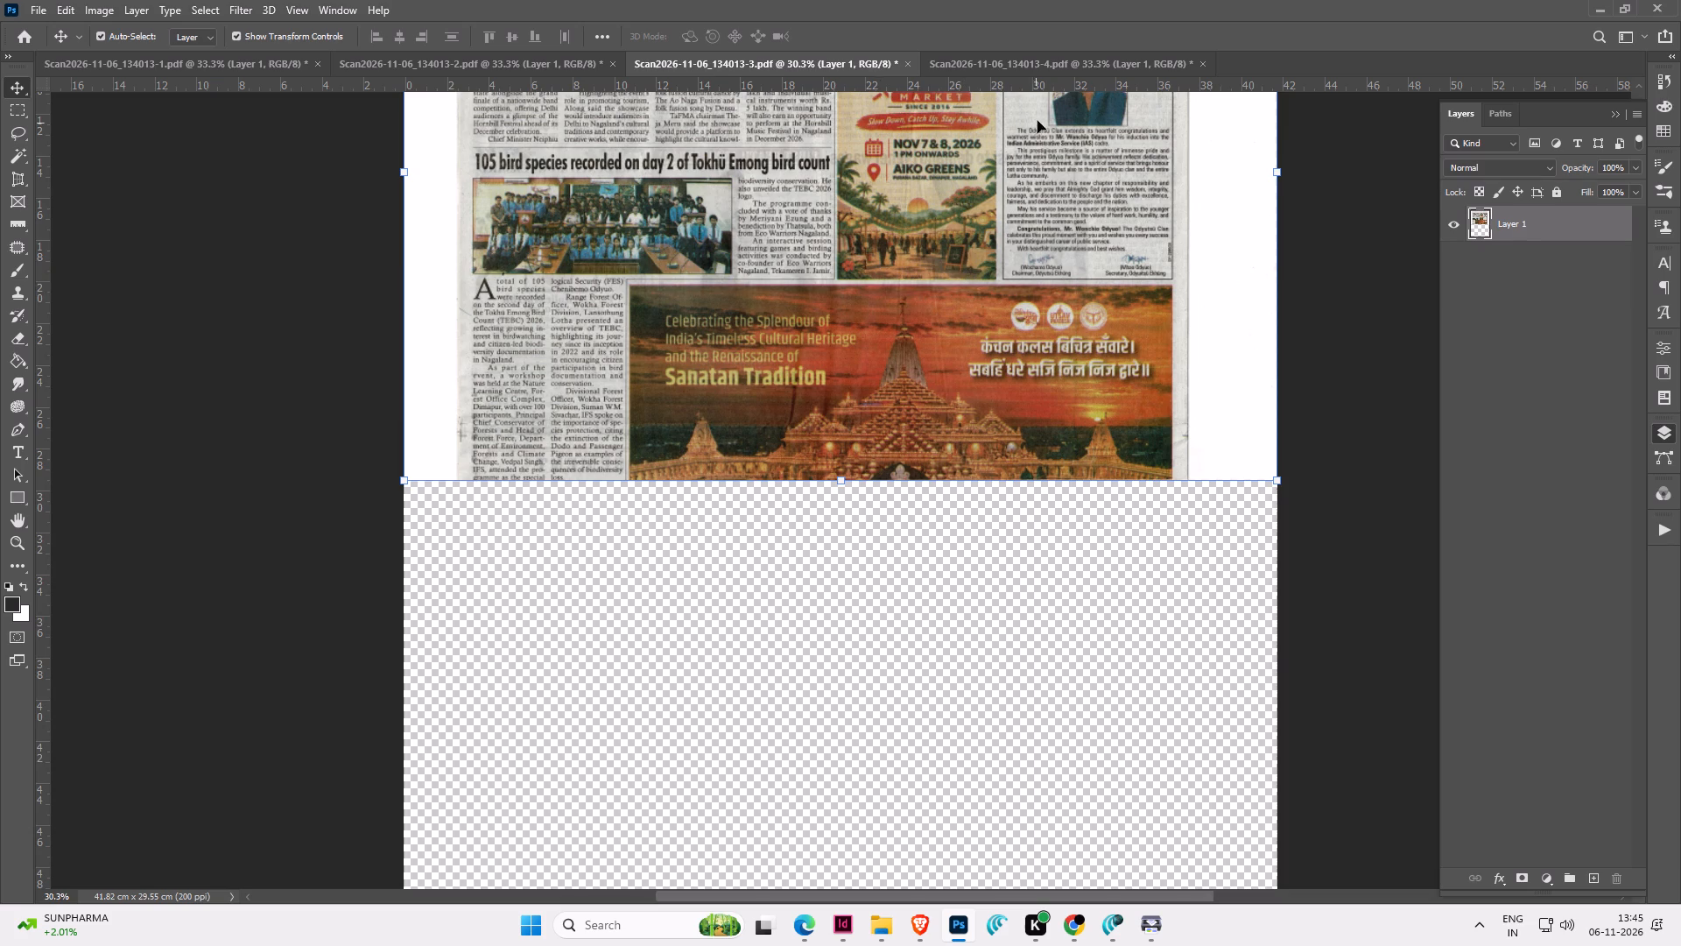
Copy the page 4 scan into the page 3 document and place it over the lower half so the temple advertisement roughly lines up.
left_click(1052, 65)
left_click(18, 83)
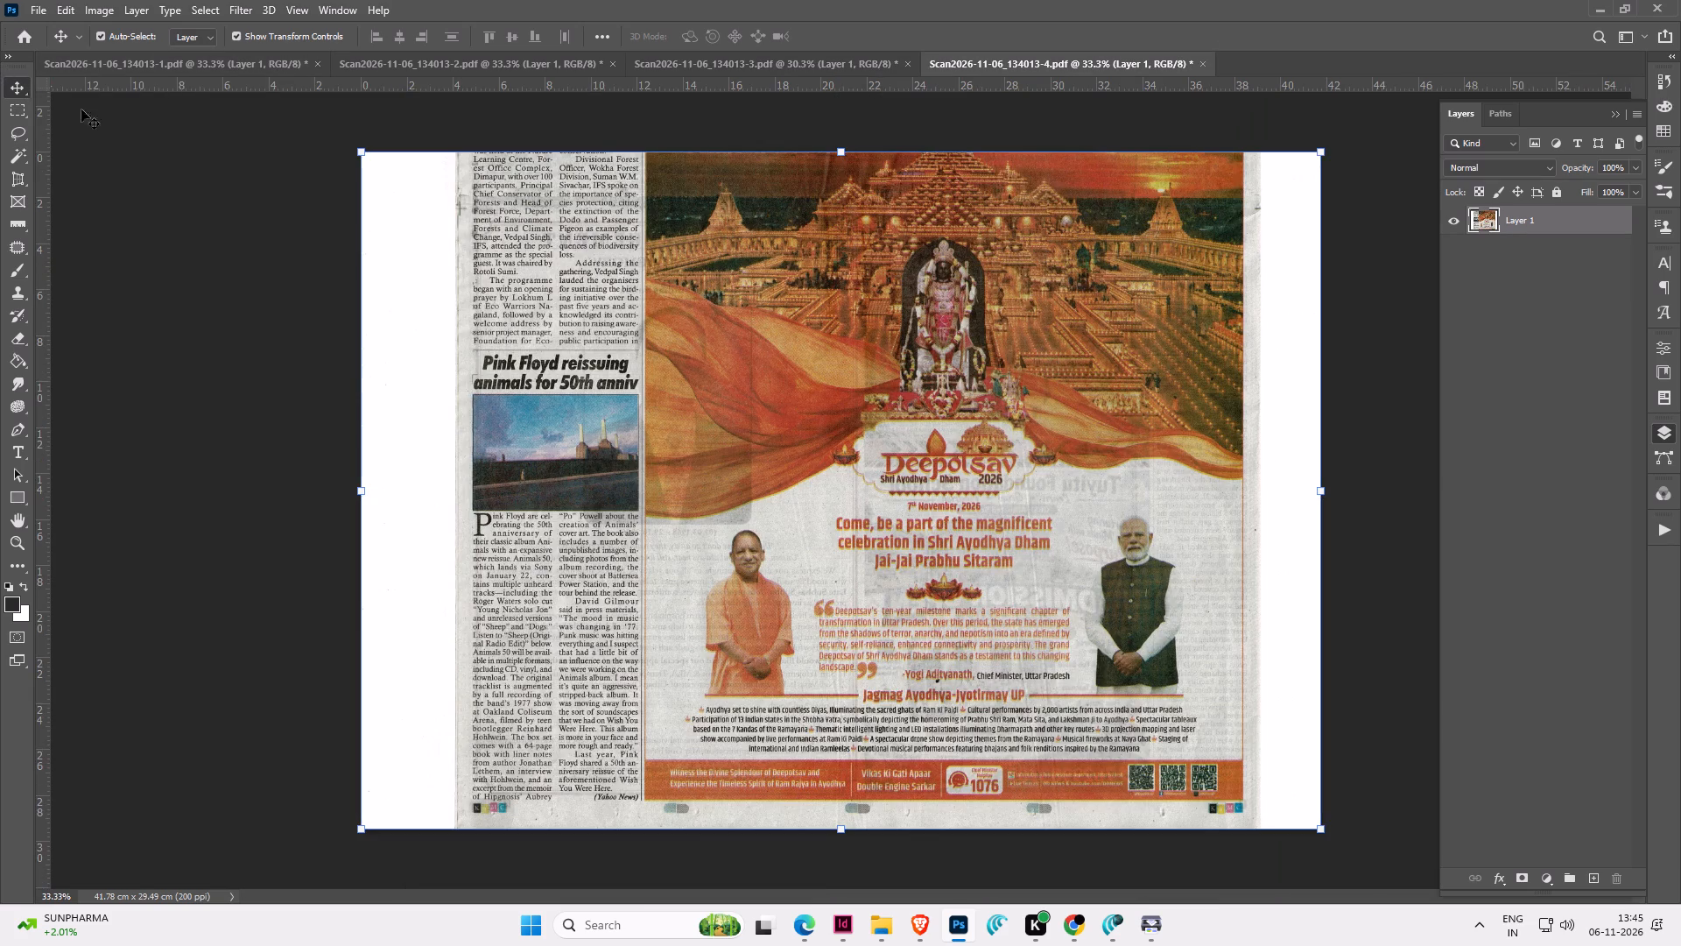
left_click_drag(944, 300, 847, 116)
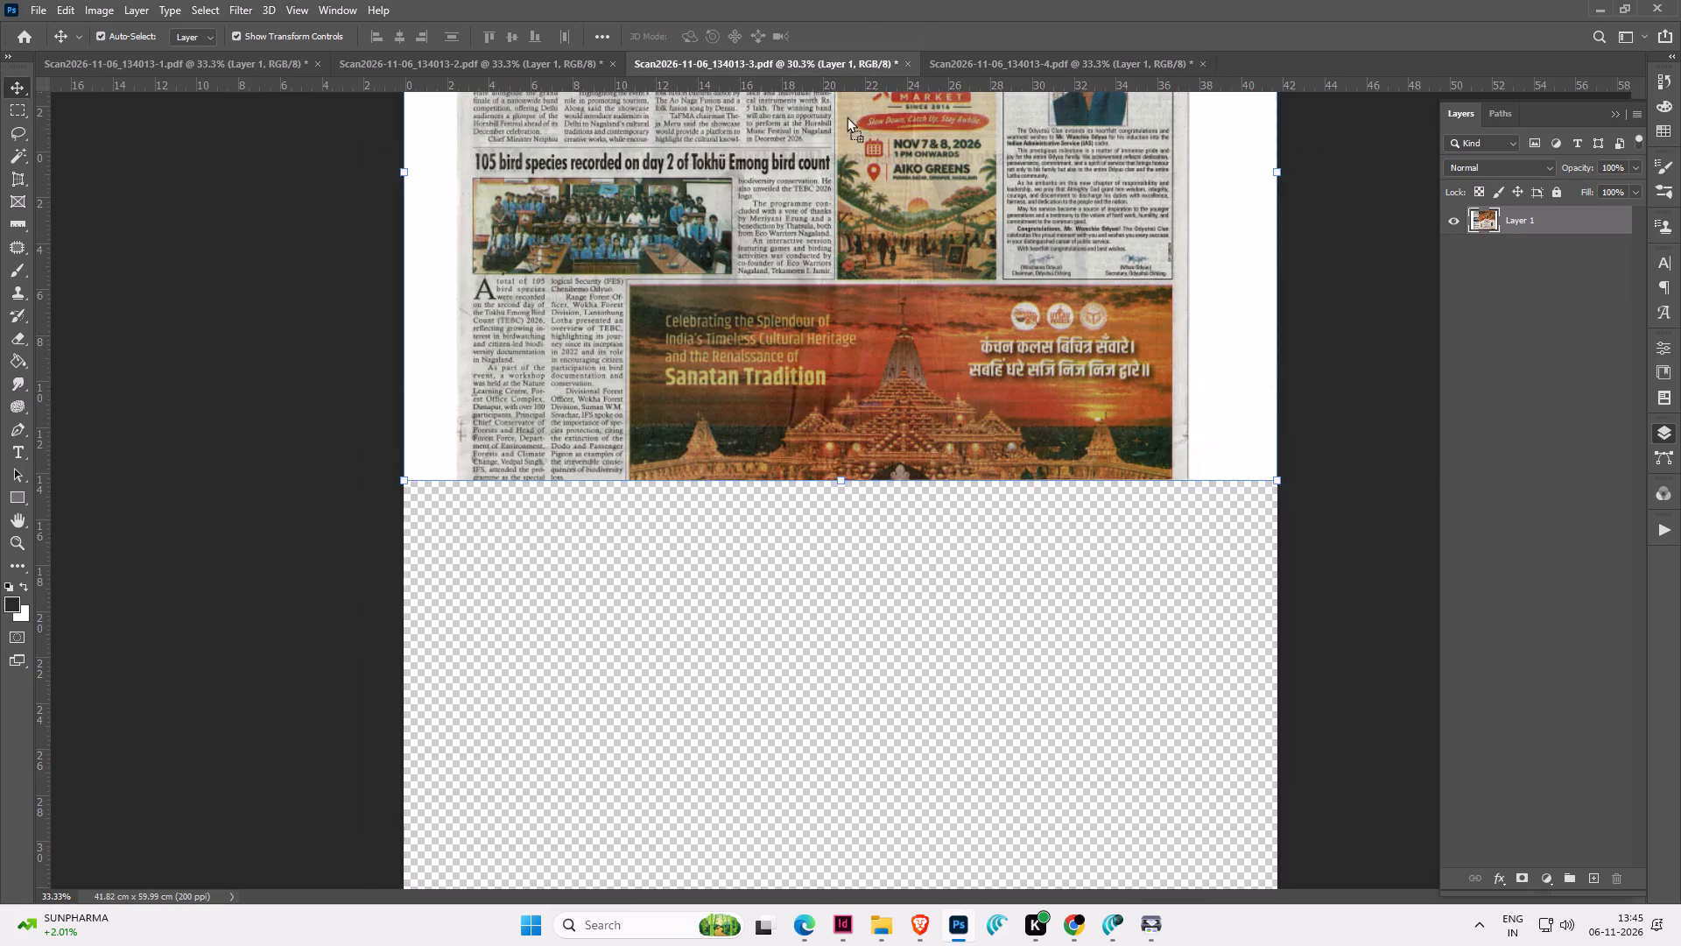
left_click_drag(847, 116, 847, 648)
left_click_drag(918, 519, 872, 589)
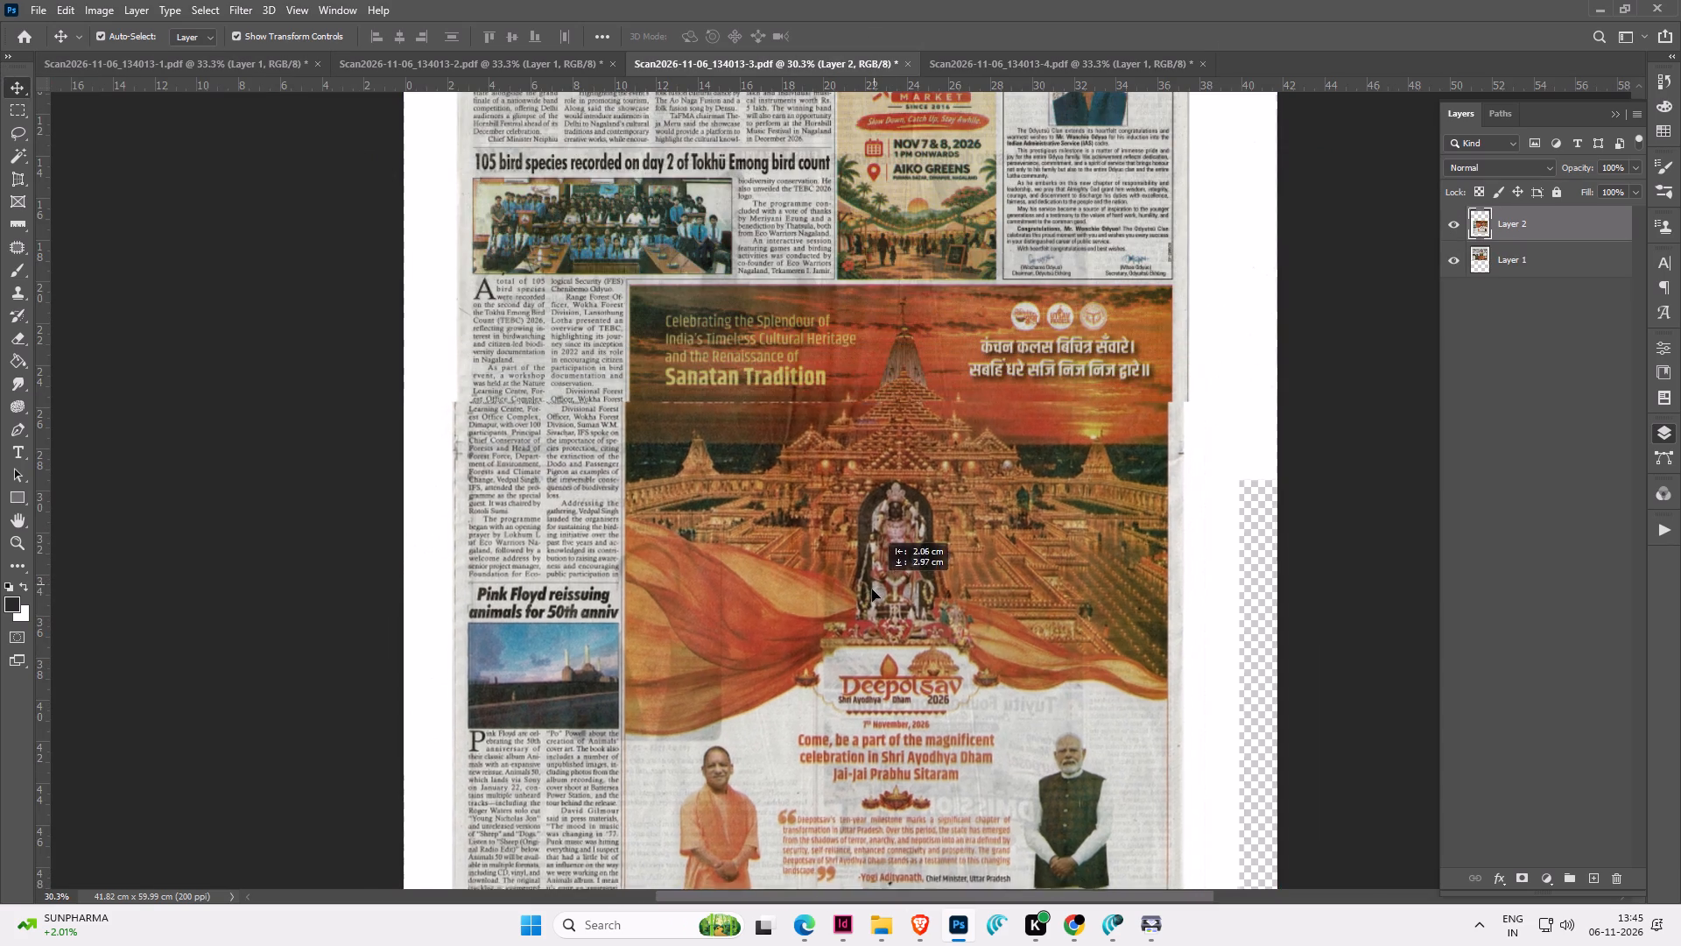
left_click_drag(872, 589, 880, 581)
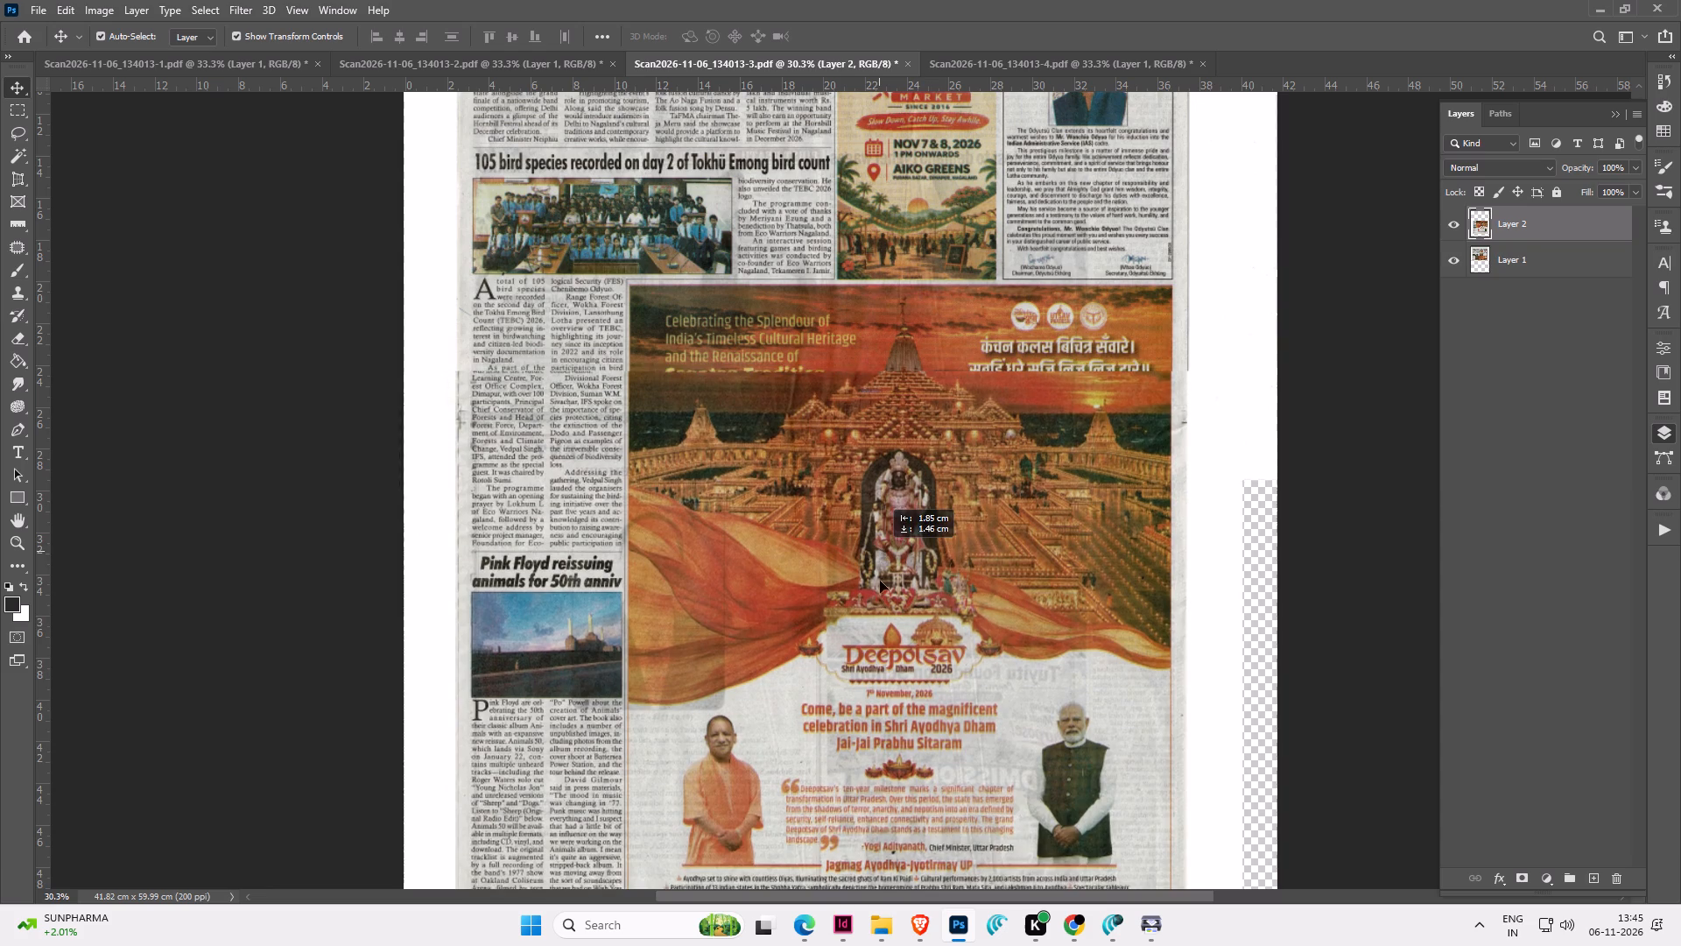
left_click_drag(880, 581, 881, 563)
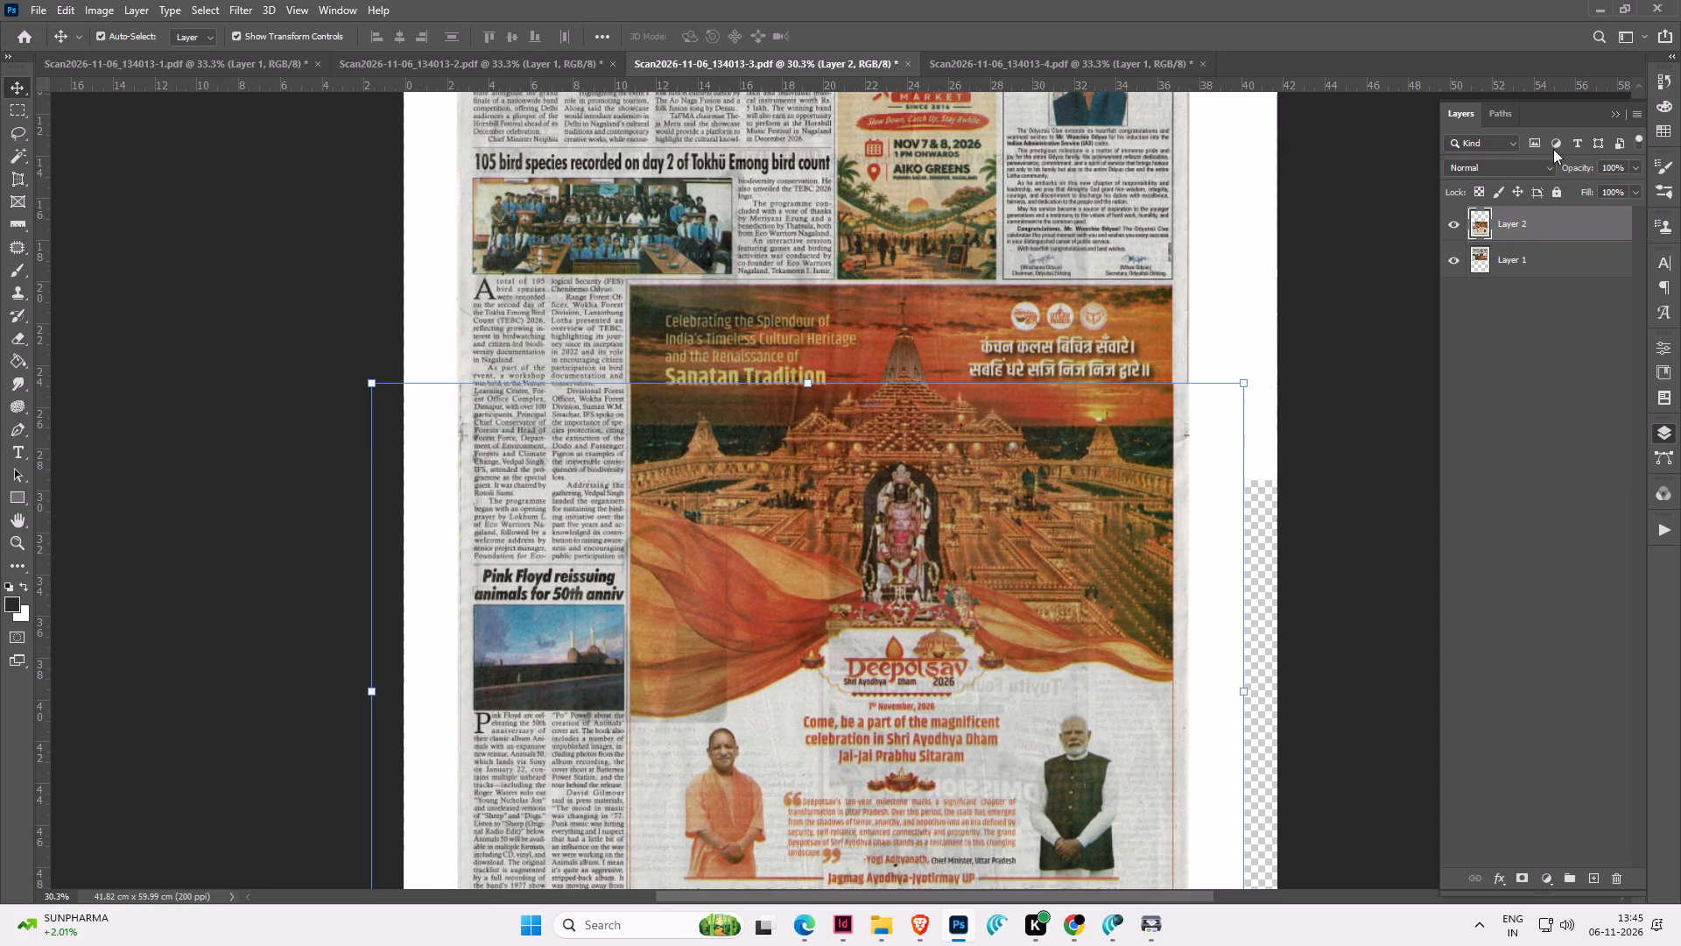
Set the blend mode of the page 4 layer to Multiply.
left_click(1483, 164)
left_click(1474, 235)
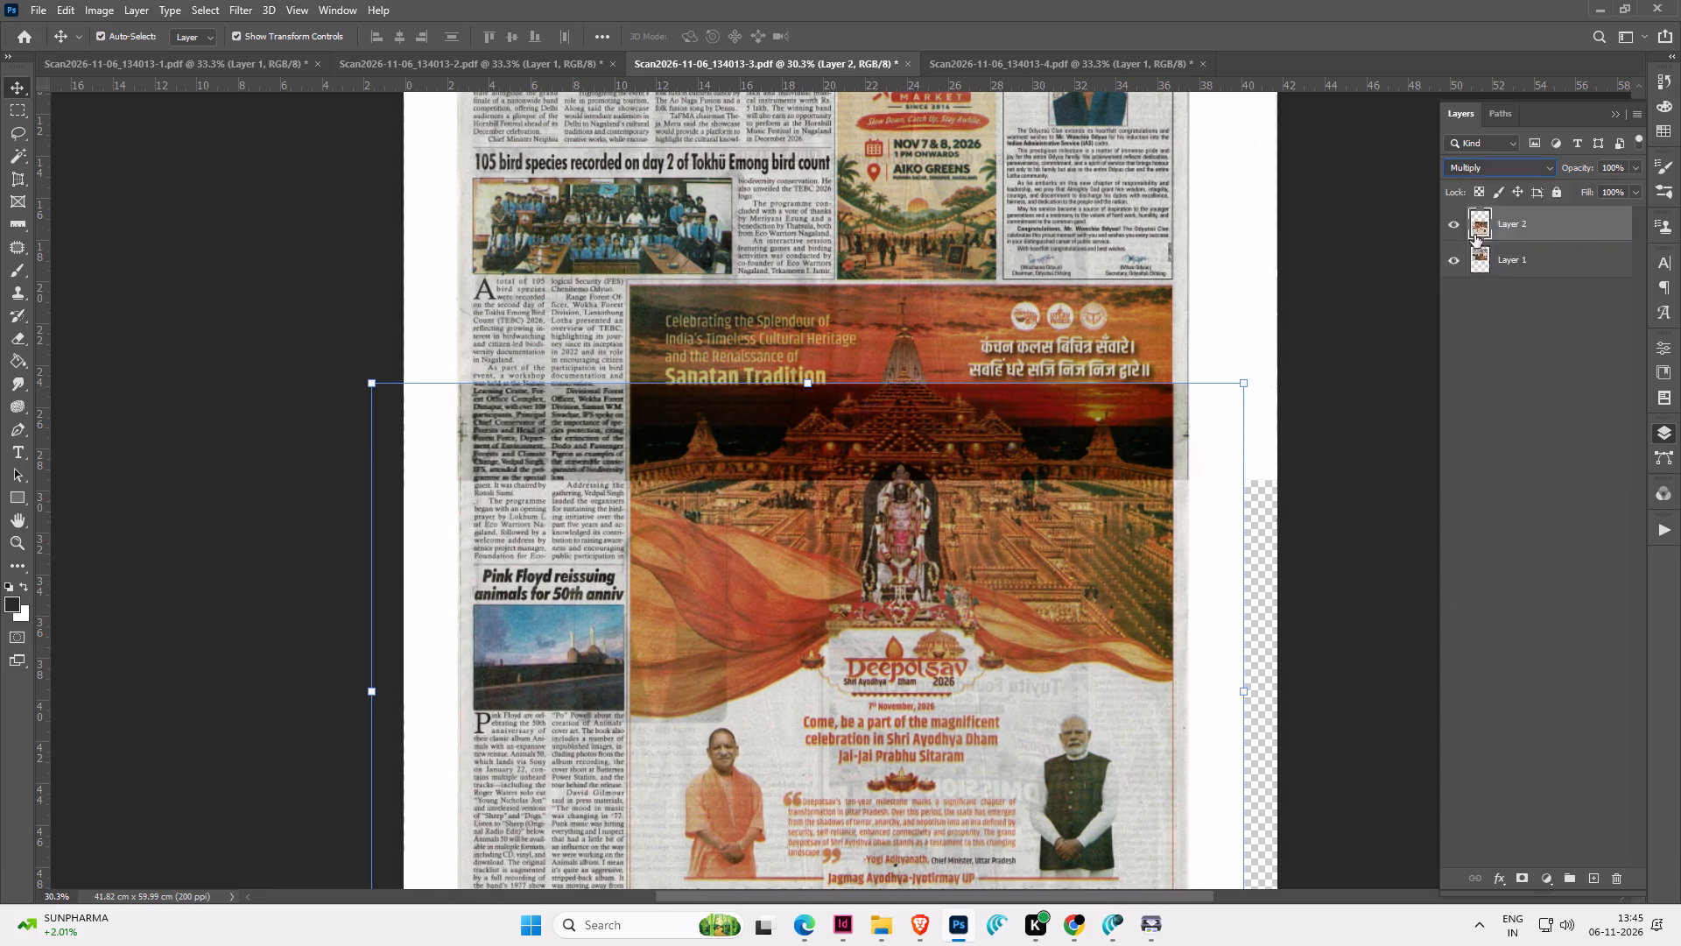
left_click(1336, 268)
Nudge the page 4 layer until its overlapping article text coincides exactly with the text of the page 3 layer.
left_click(585, 515)
scroll(498, 406, "up", 11, "alt")
key("Up")
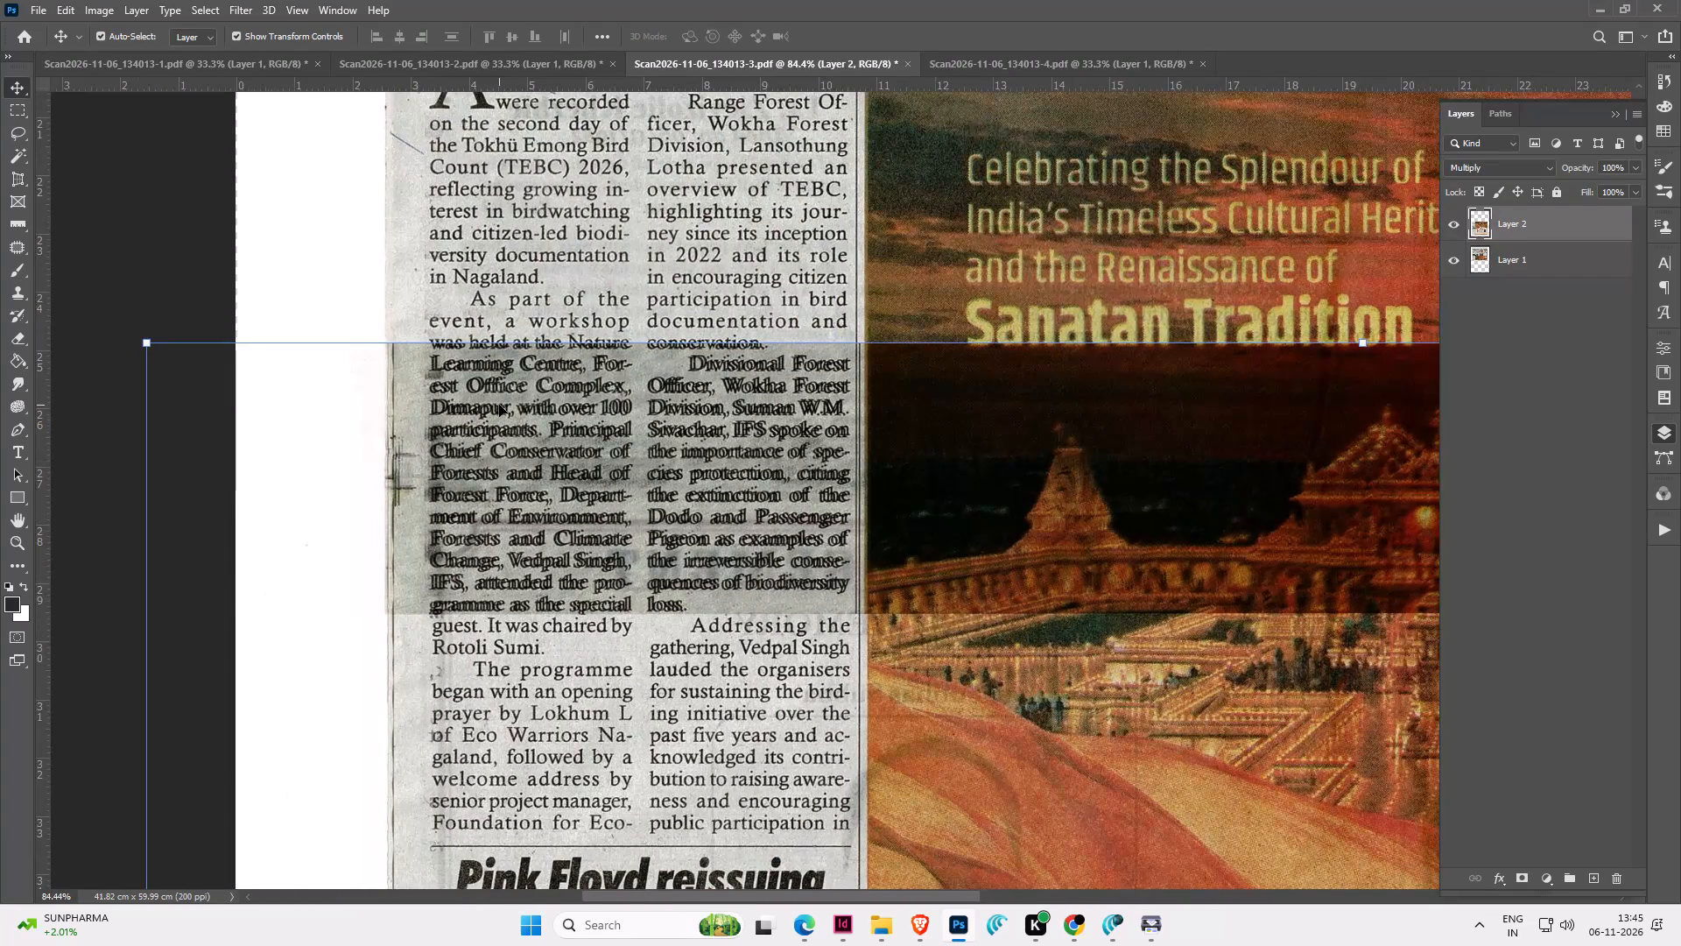
key("Up")
key("Down")
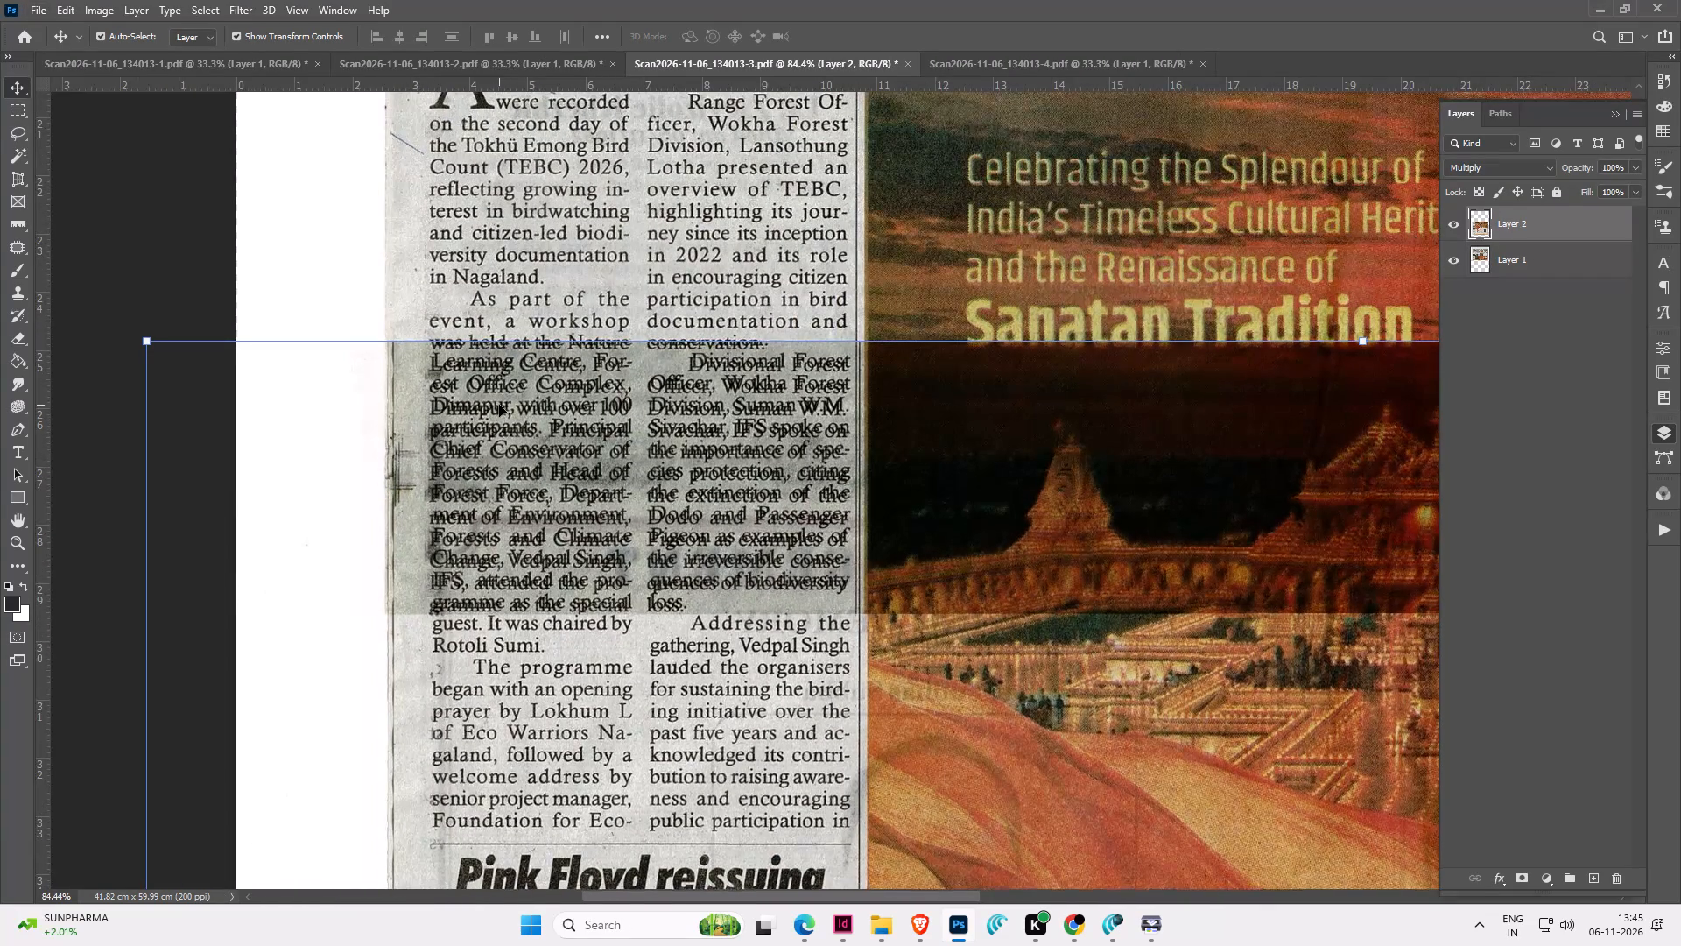
key("Down")
key("Down")
key("Down")
key("Down")
key("Down")
key("Left")
key("Left")
key("Left")
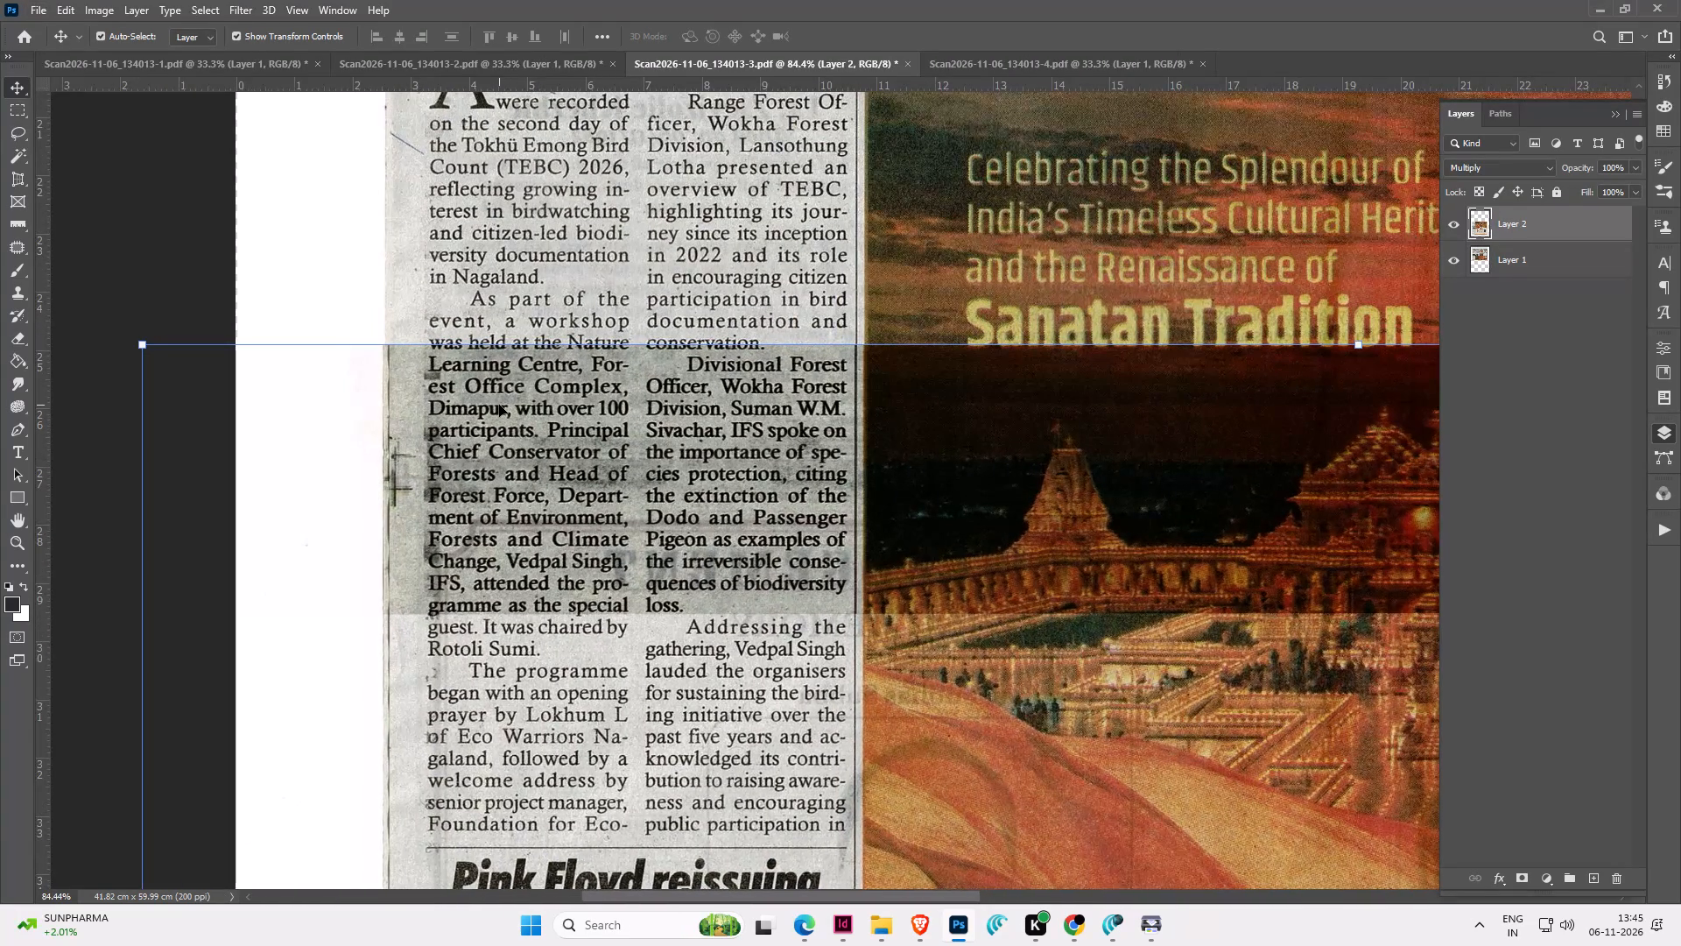
key("Right")
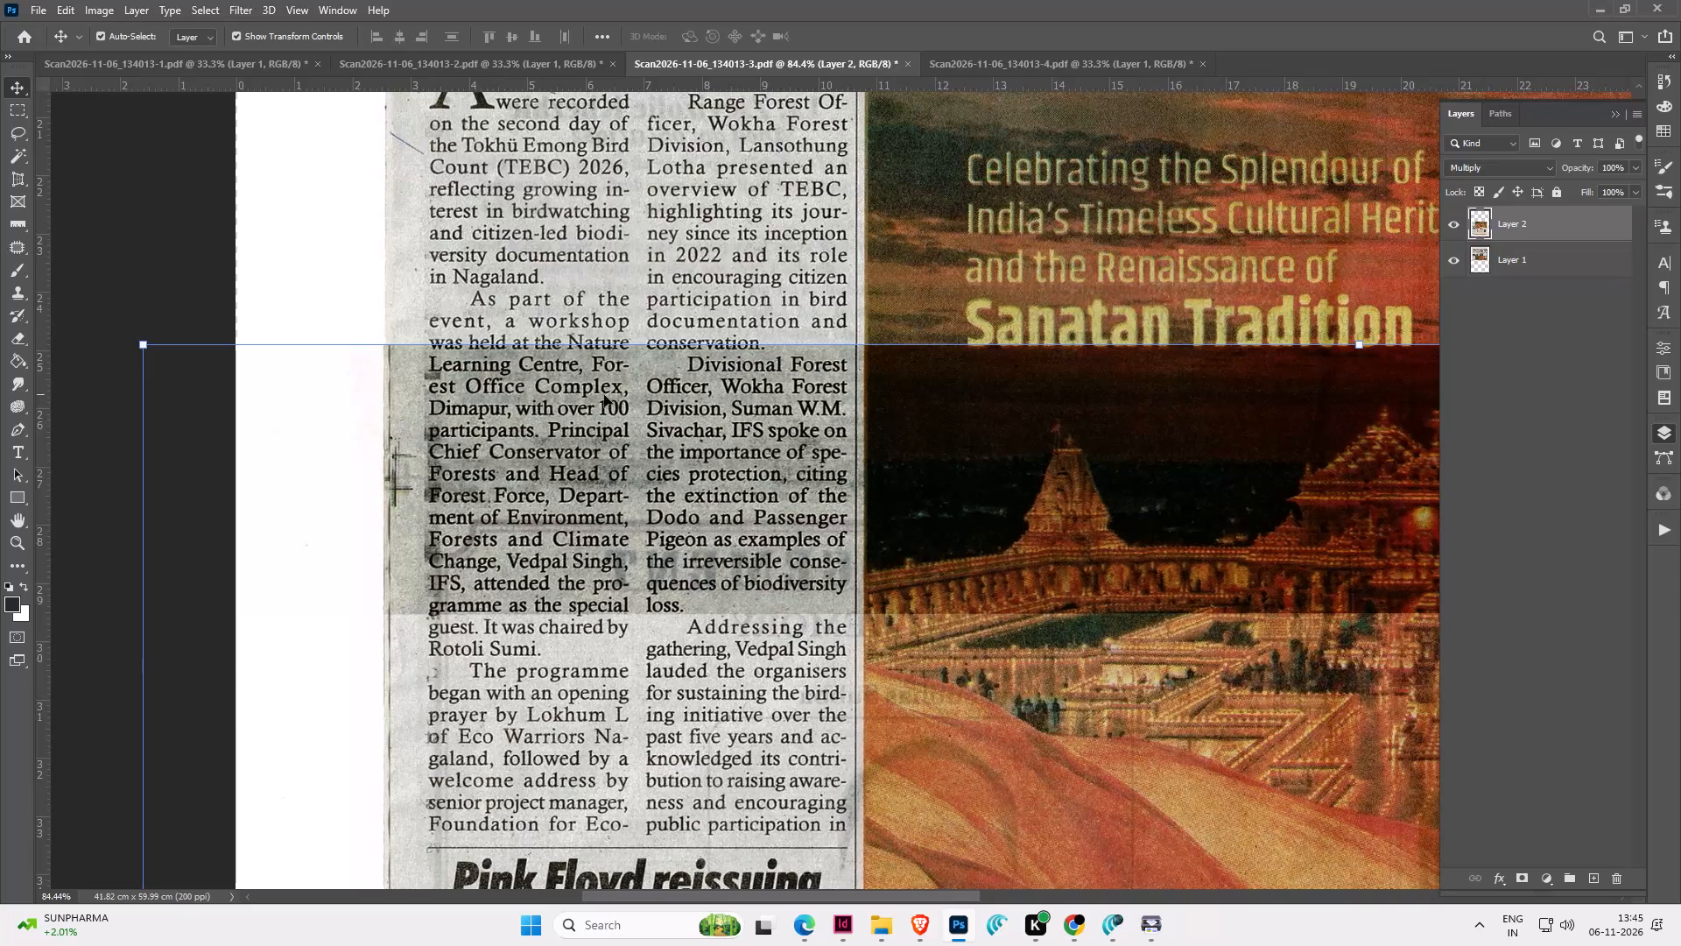
Select a full-width strip along the page 4 layer's upper edge, feather the selection by 10 pixels and delete its contents.
scroll(629, 395, "down", 12, "alt")
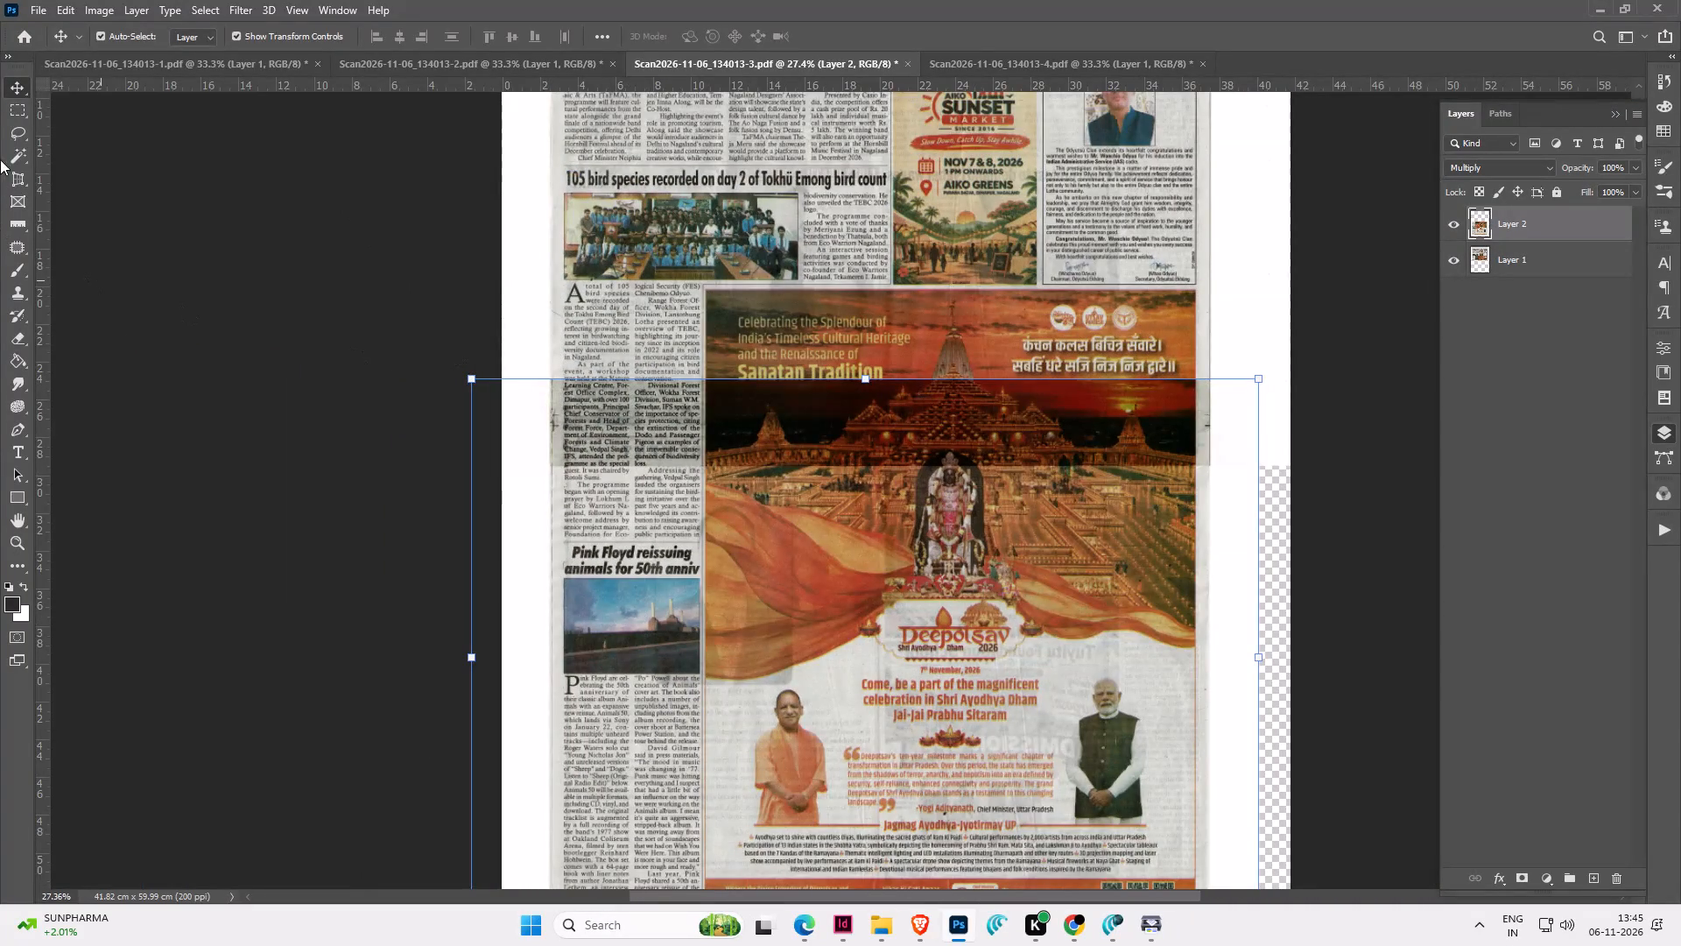
left_click(13, 111)
left_click_drag(385, 319, 1263, 423)
right_click(978, 338)
left_click(1023, 374)
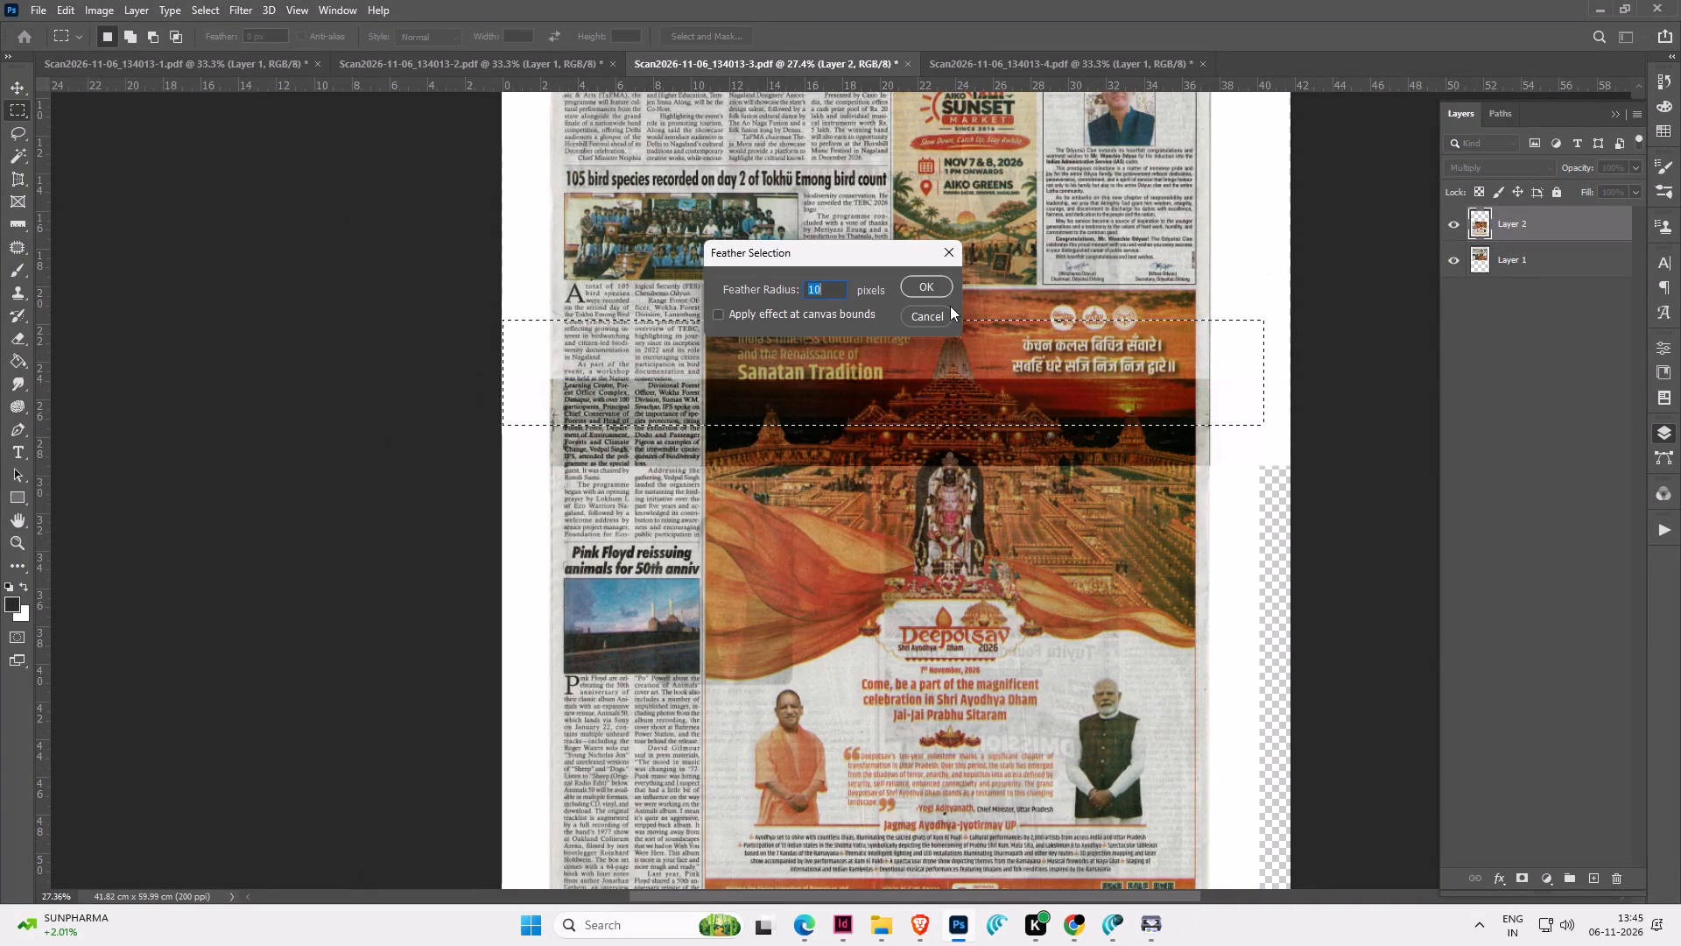
left_click(922, 284)
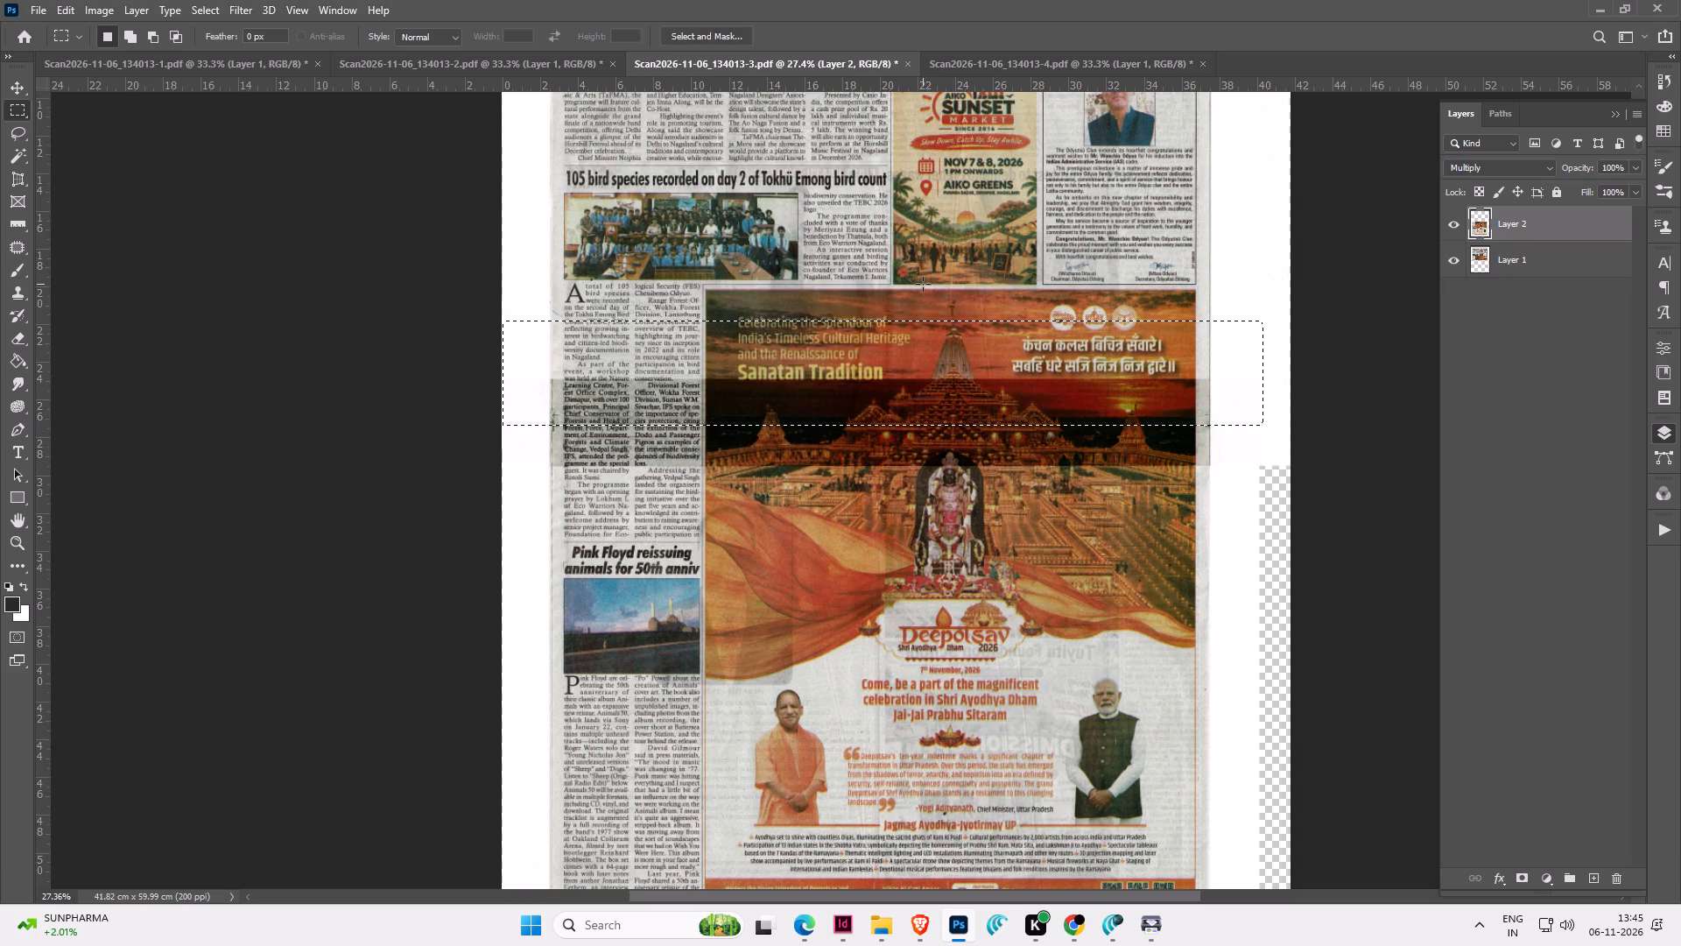
key("Delete")
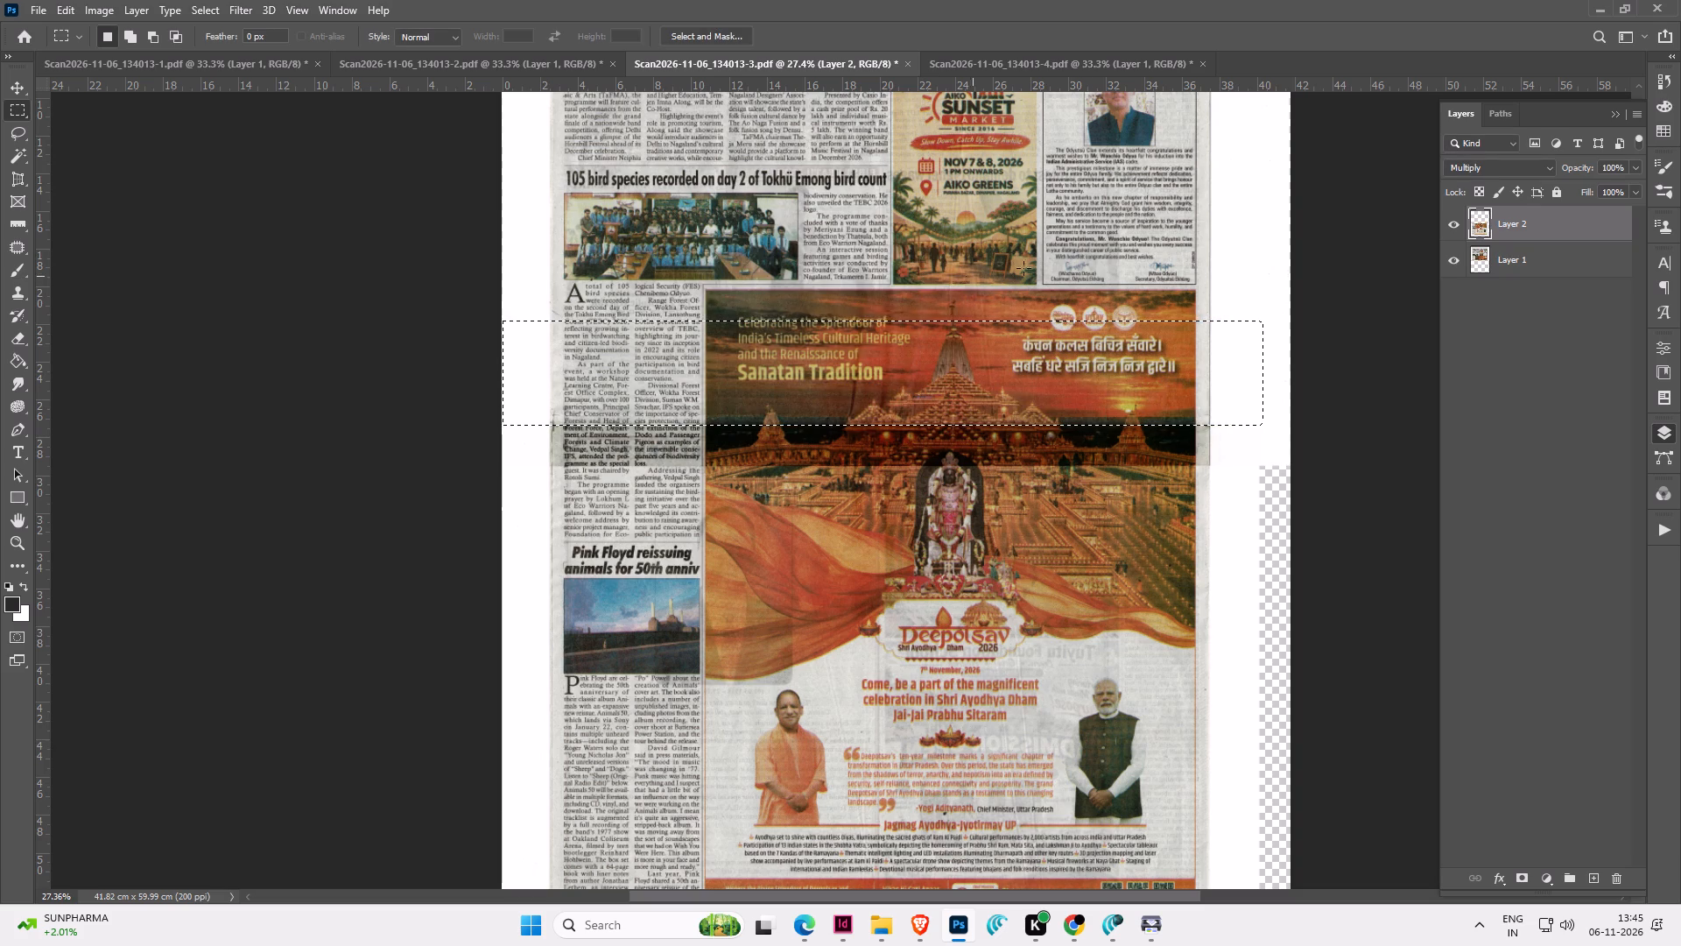
left_click(1255, 223)
Set the blend mode of the page 4 layer back to Normal.
left_click(1470, 162)
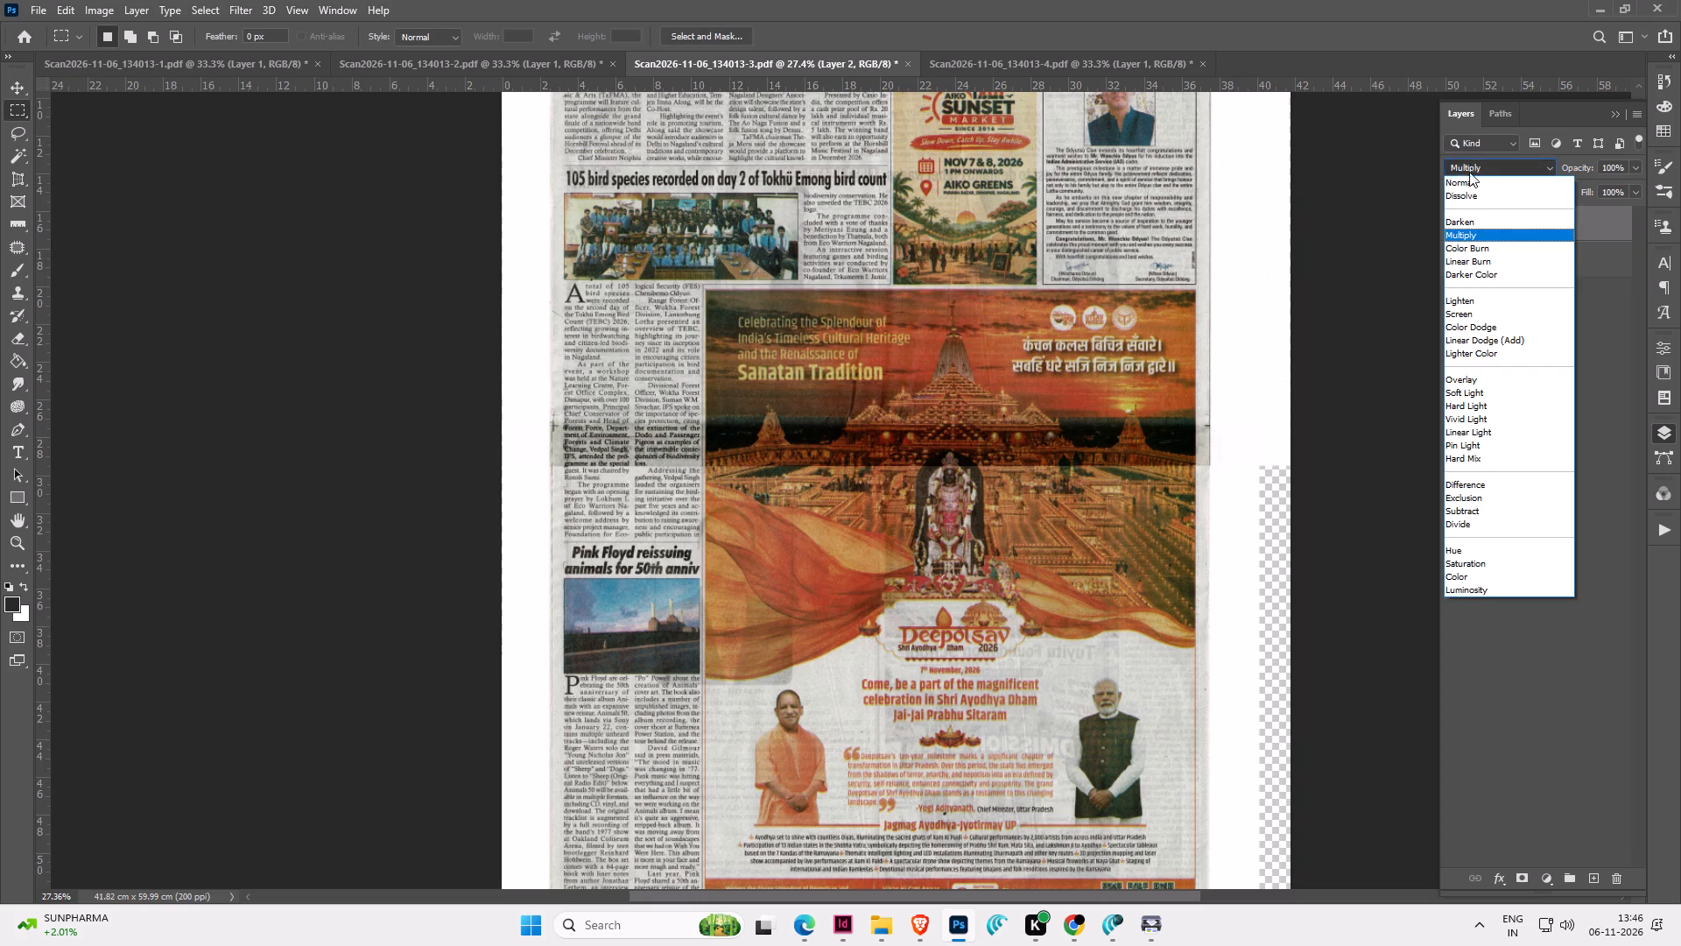
left_click(1469, 177)
left_click(1347, 193)
Crop the page 3 document to the printed page area, about 34.18 cm by 52.18 cm, excluding the scan margins.
scroll(1015, 304, "up", 14)
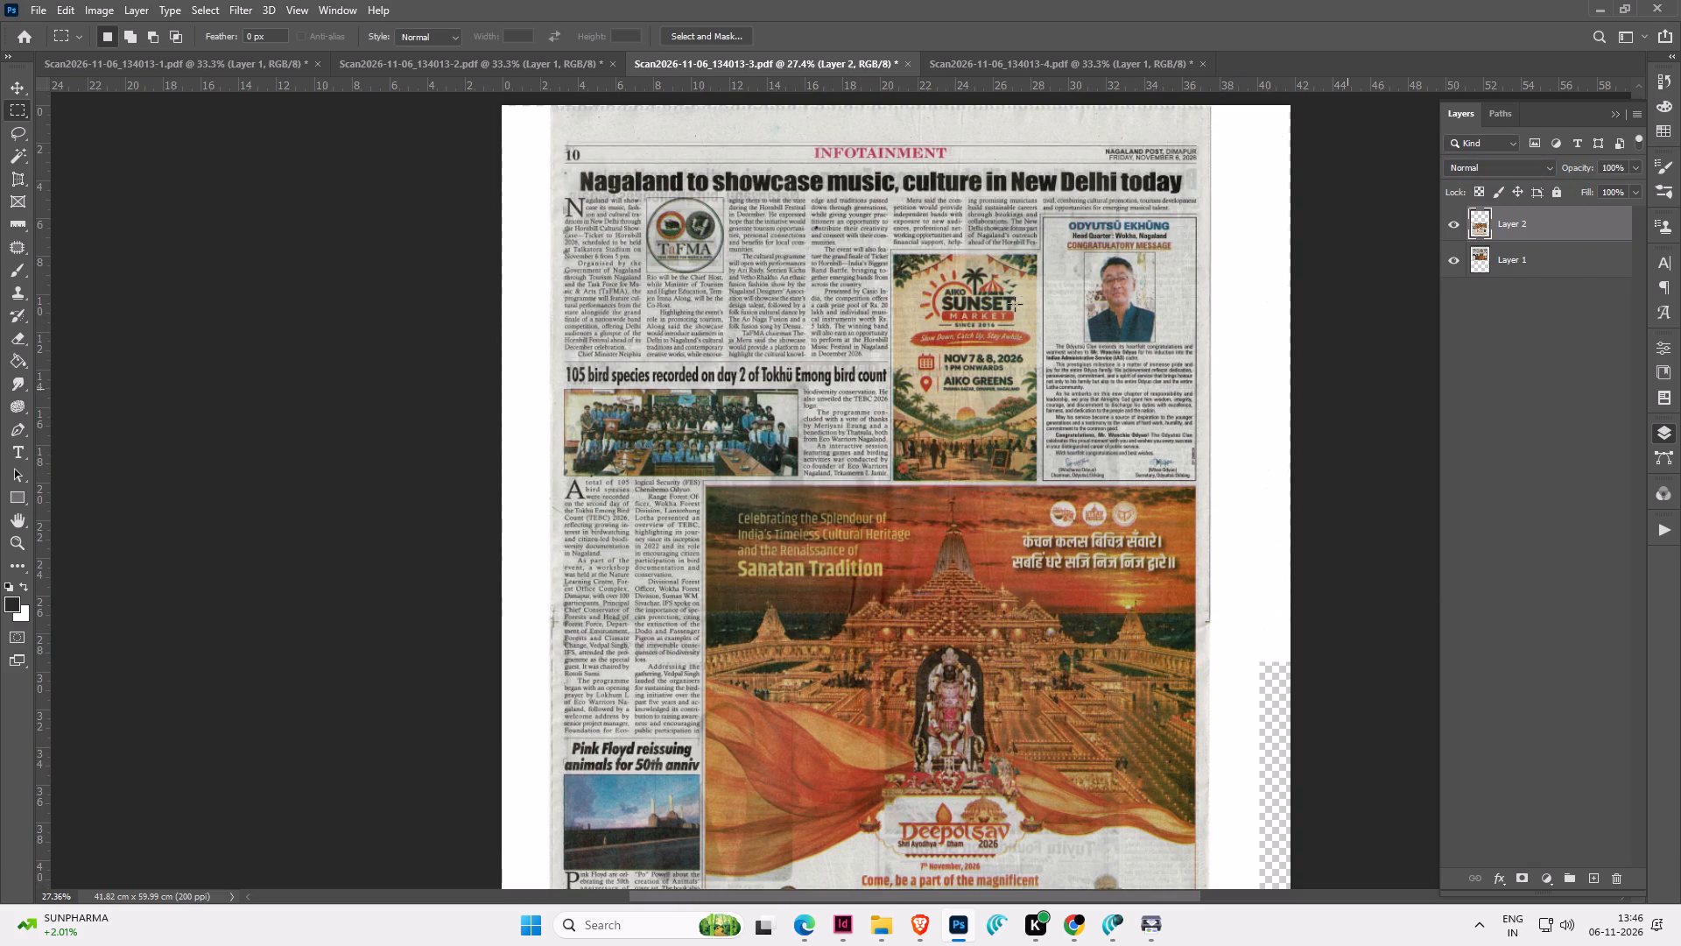
left_click_drag(560, 138, 1109, 356)
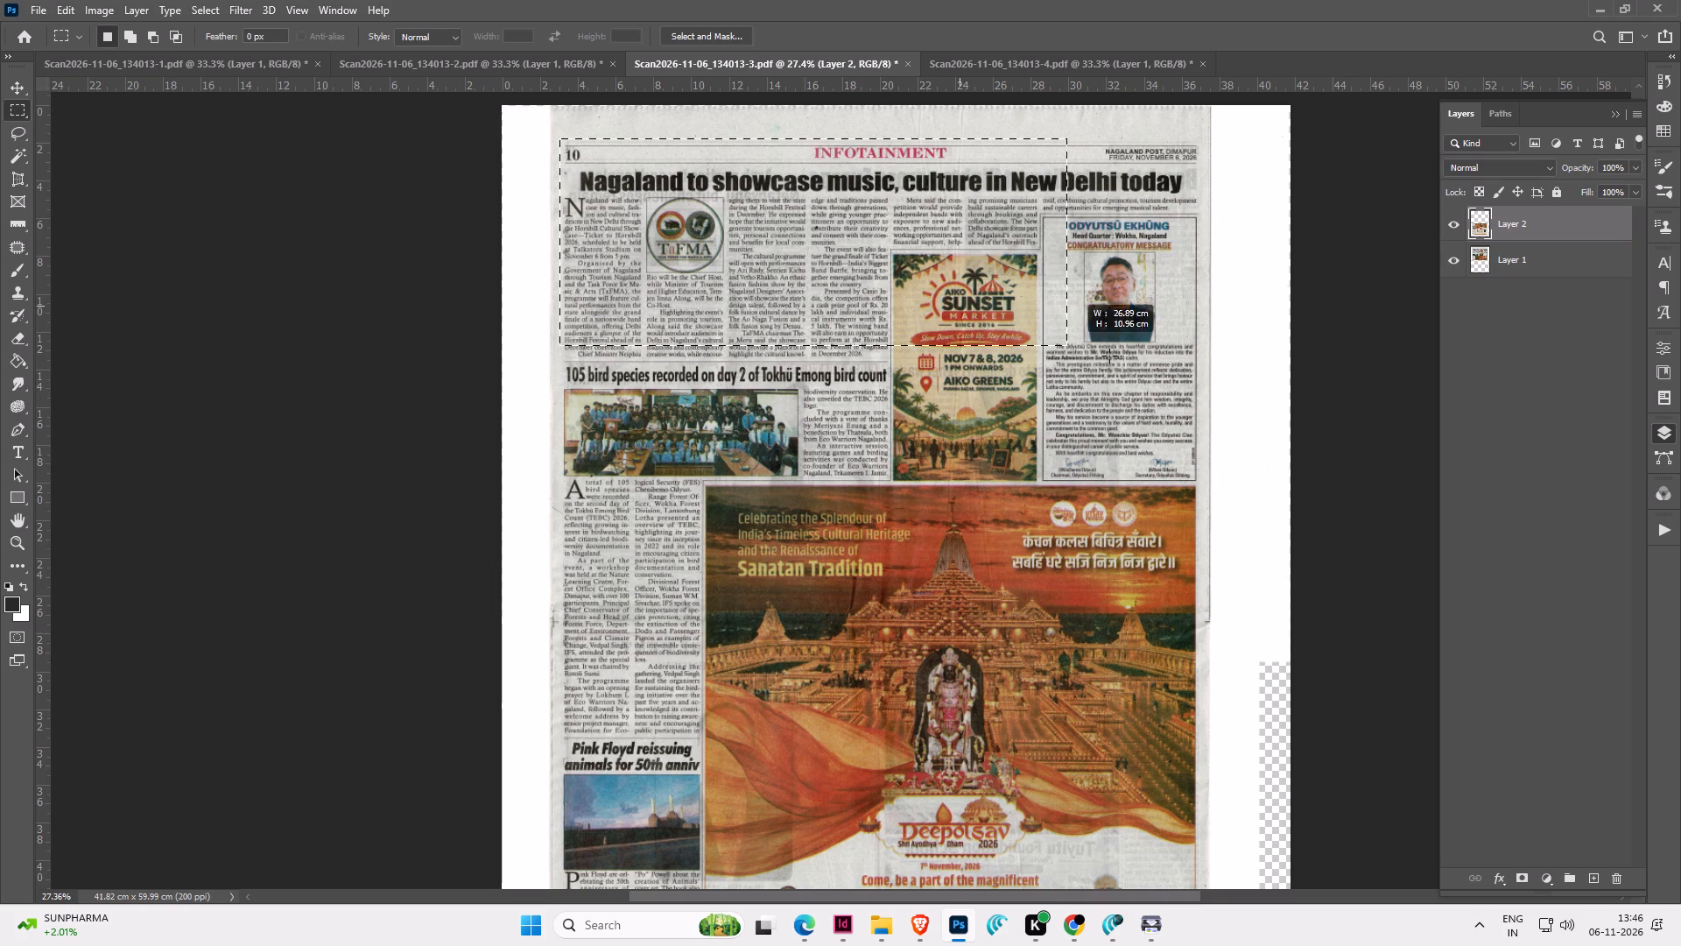
left_click_drag(1109, 356, 1204, 763)
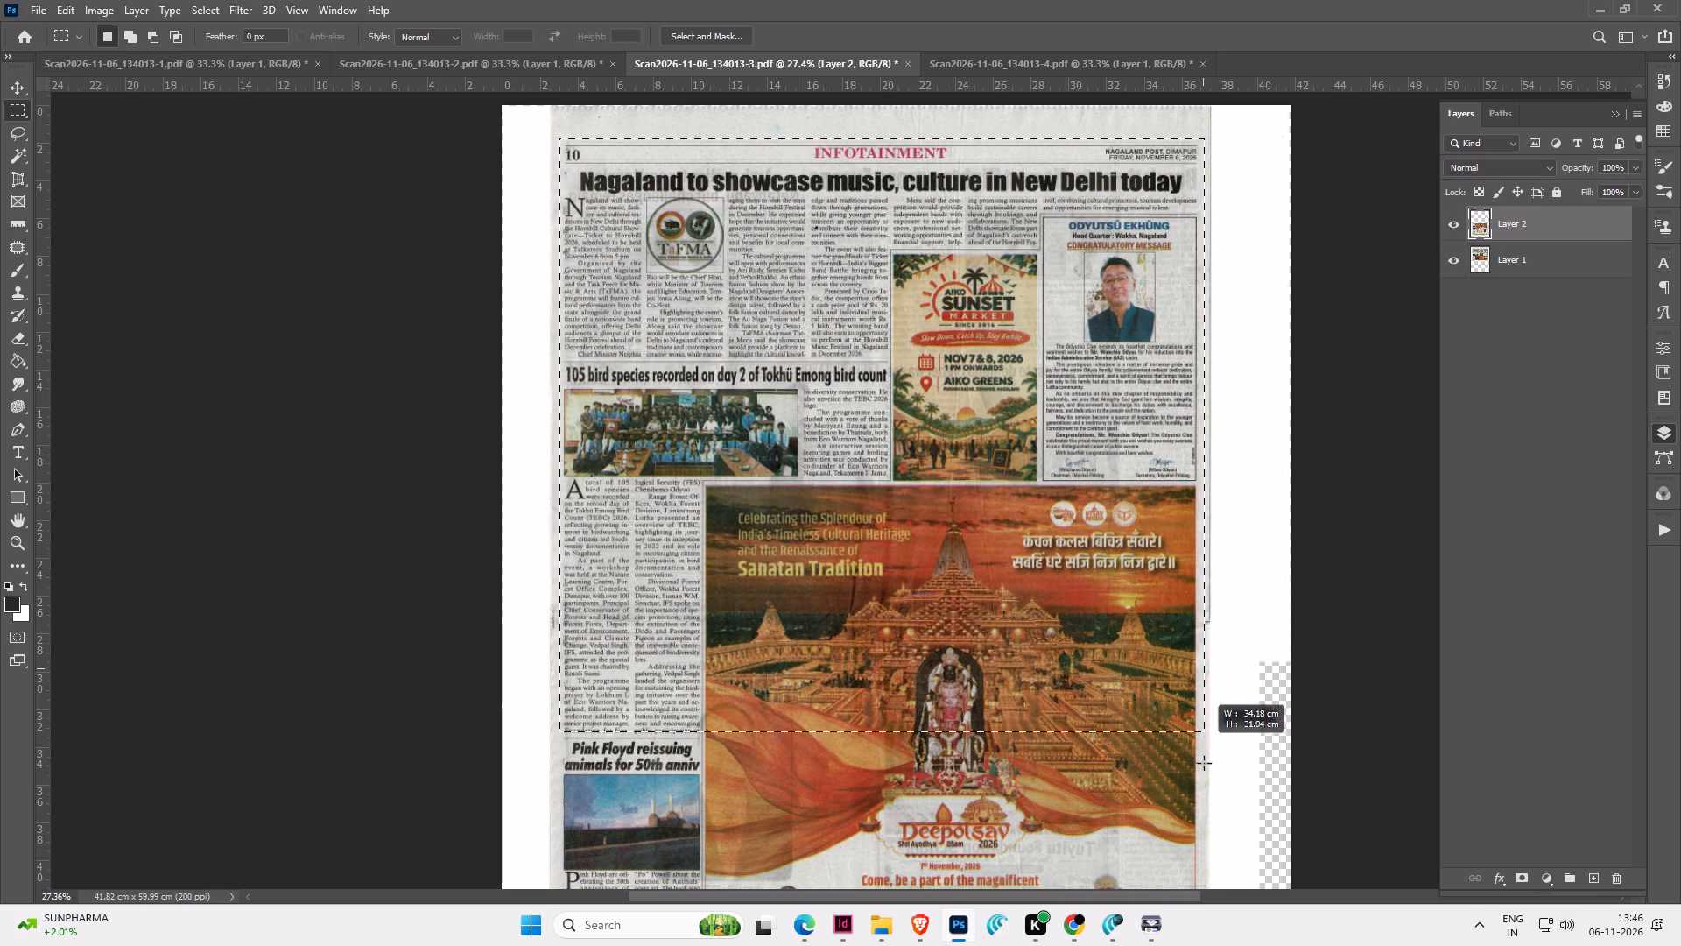
left_click_drag(1204, 763, 1178, 919)
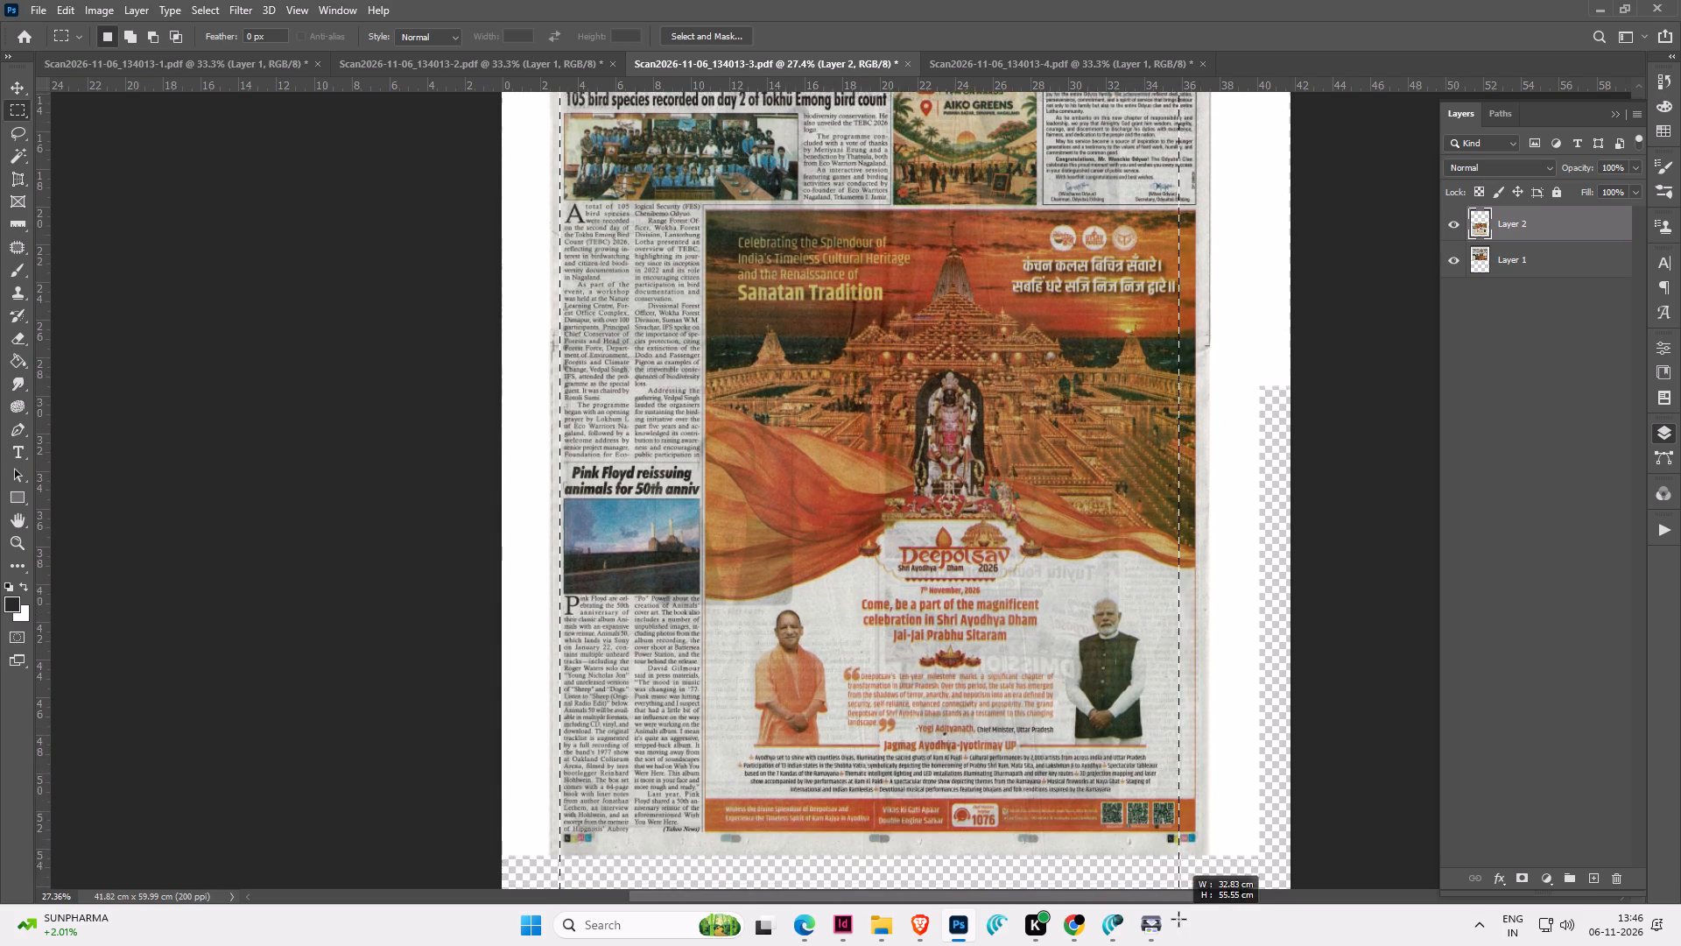
left_click_drag(1178, 919, 1200, 821)
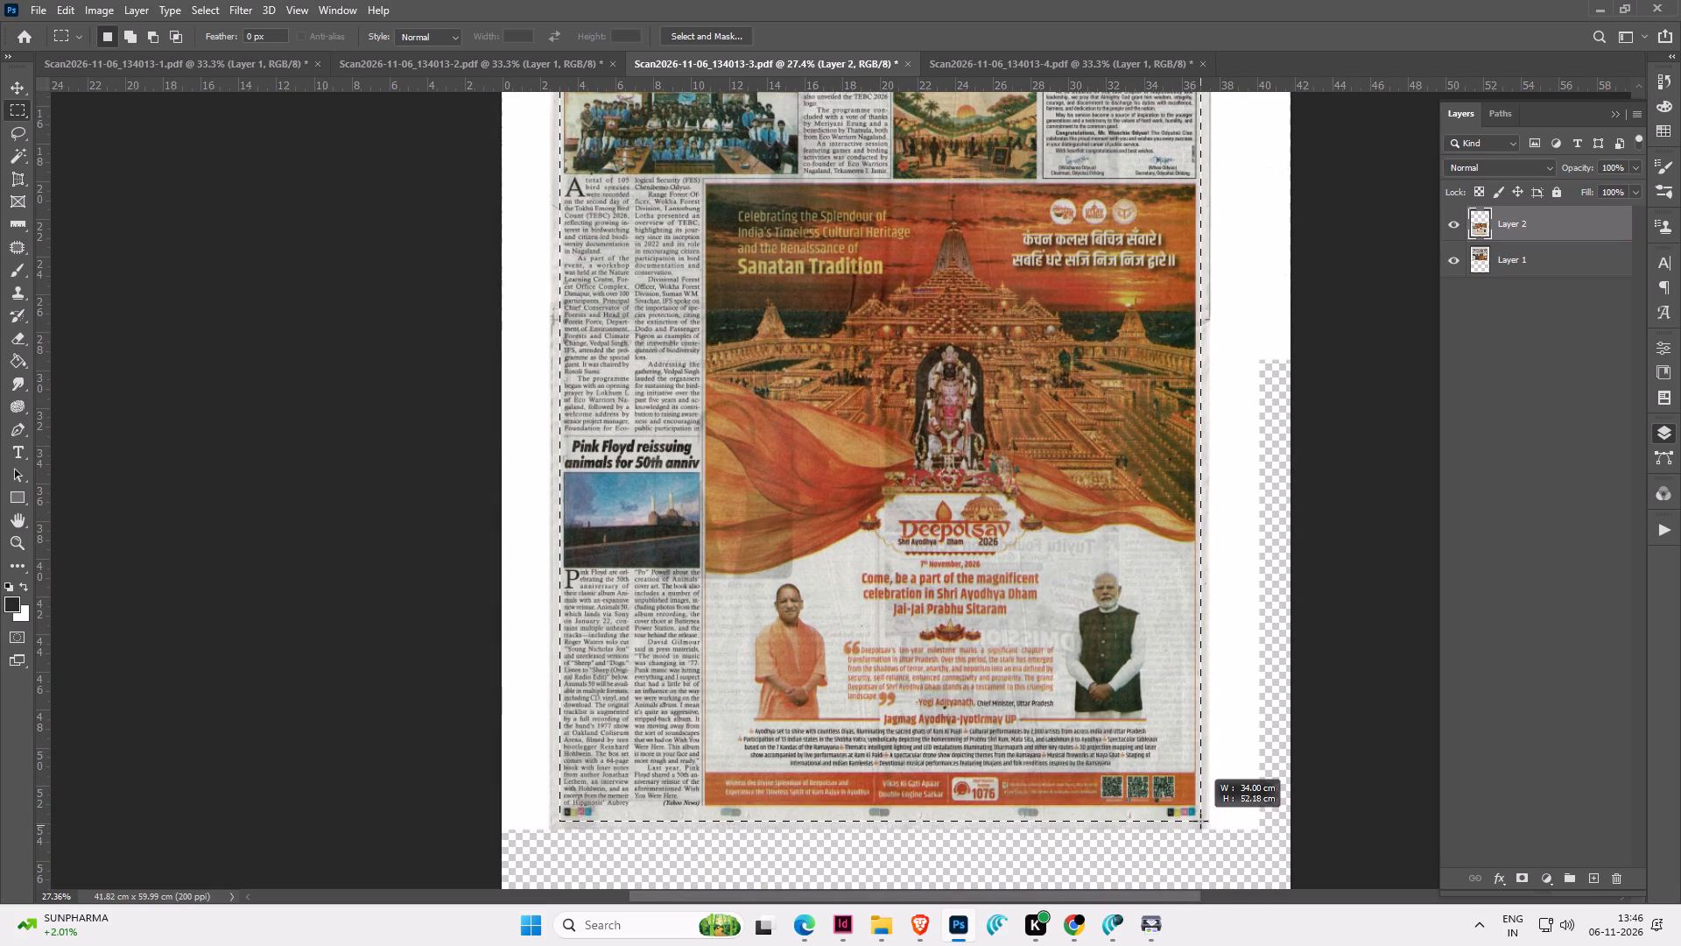
left_click_drag(1200, 821, 1204, 821)
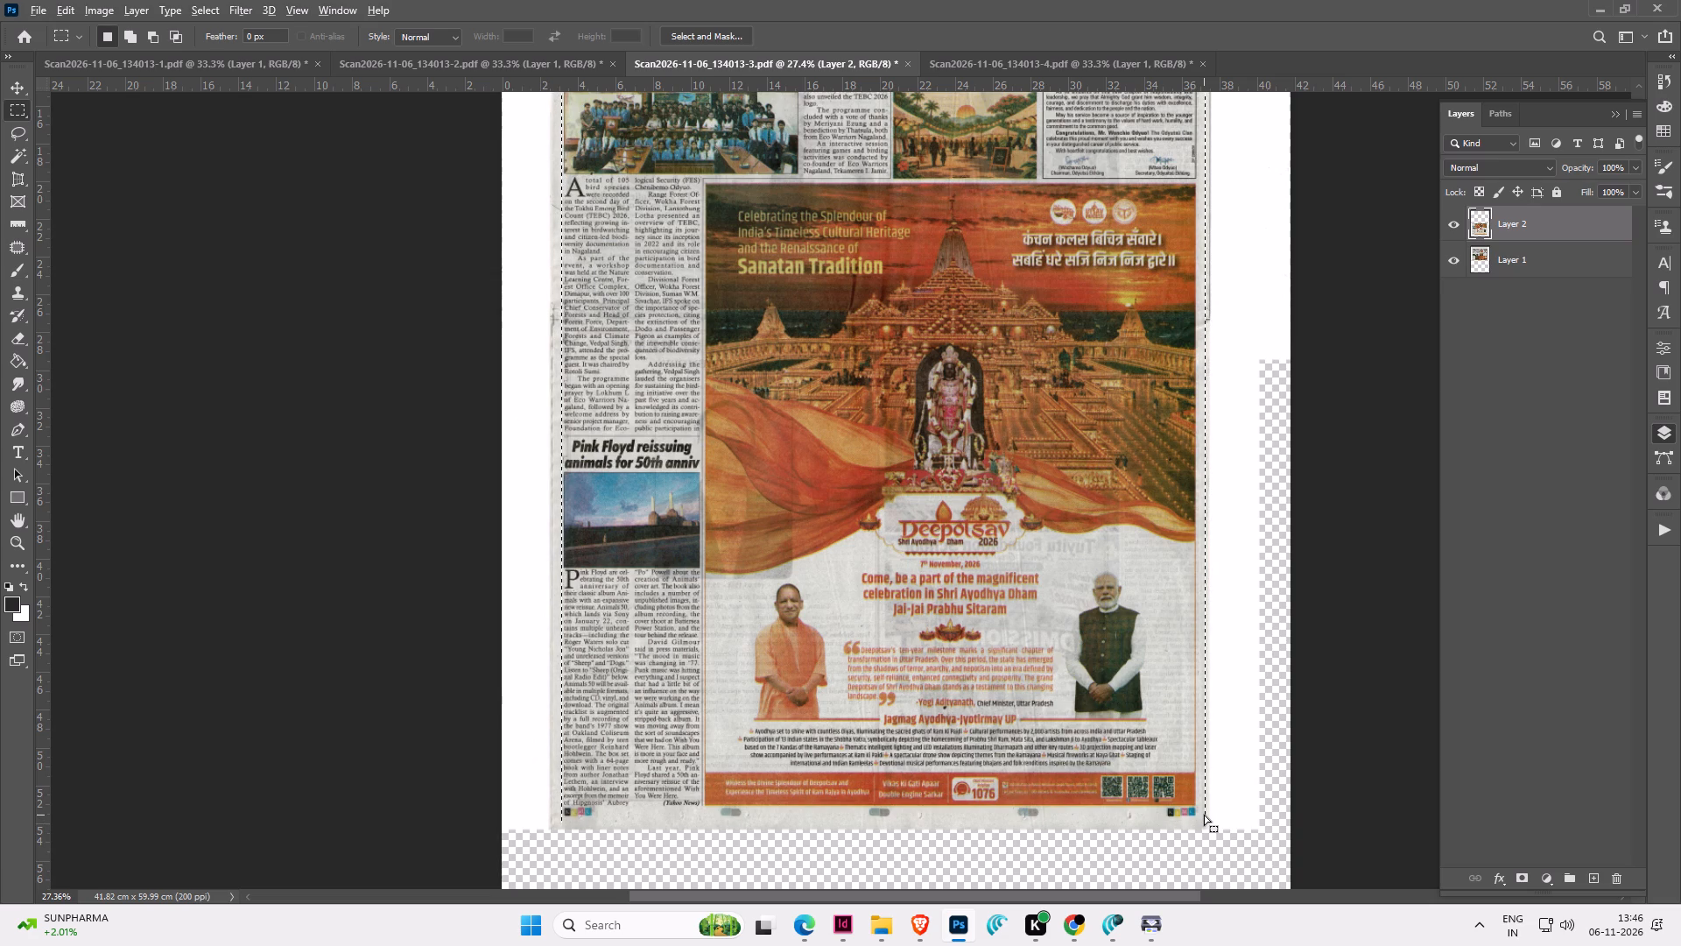
key("alt+i")
key("alt+p")
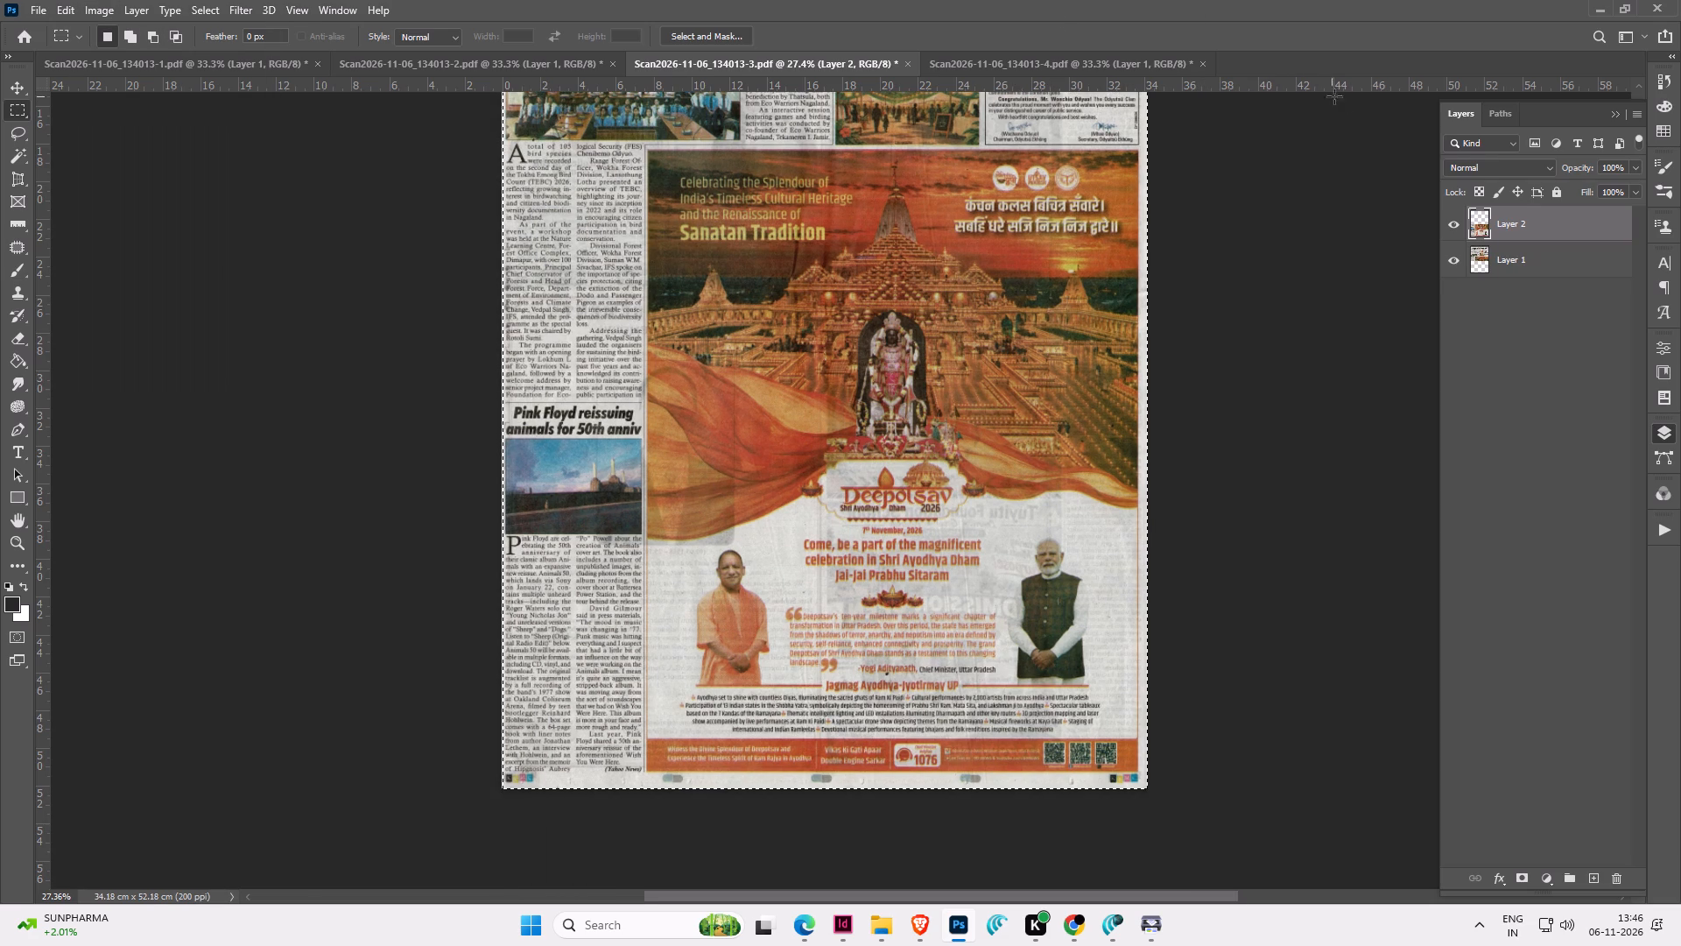
Flatten the two layers of the page 3 document into a single background.
right_click(1532, 219)
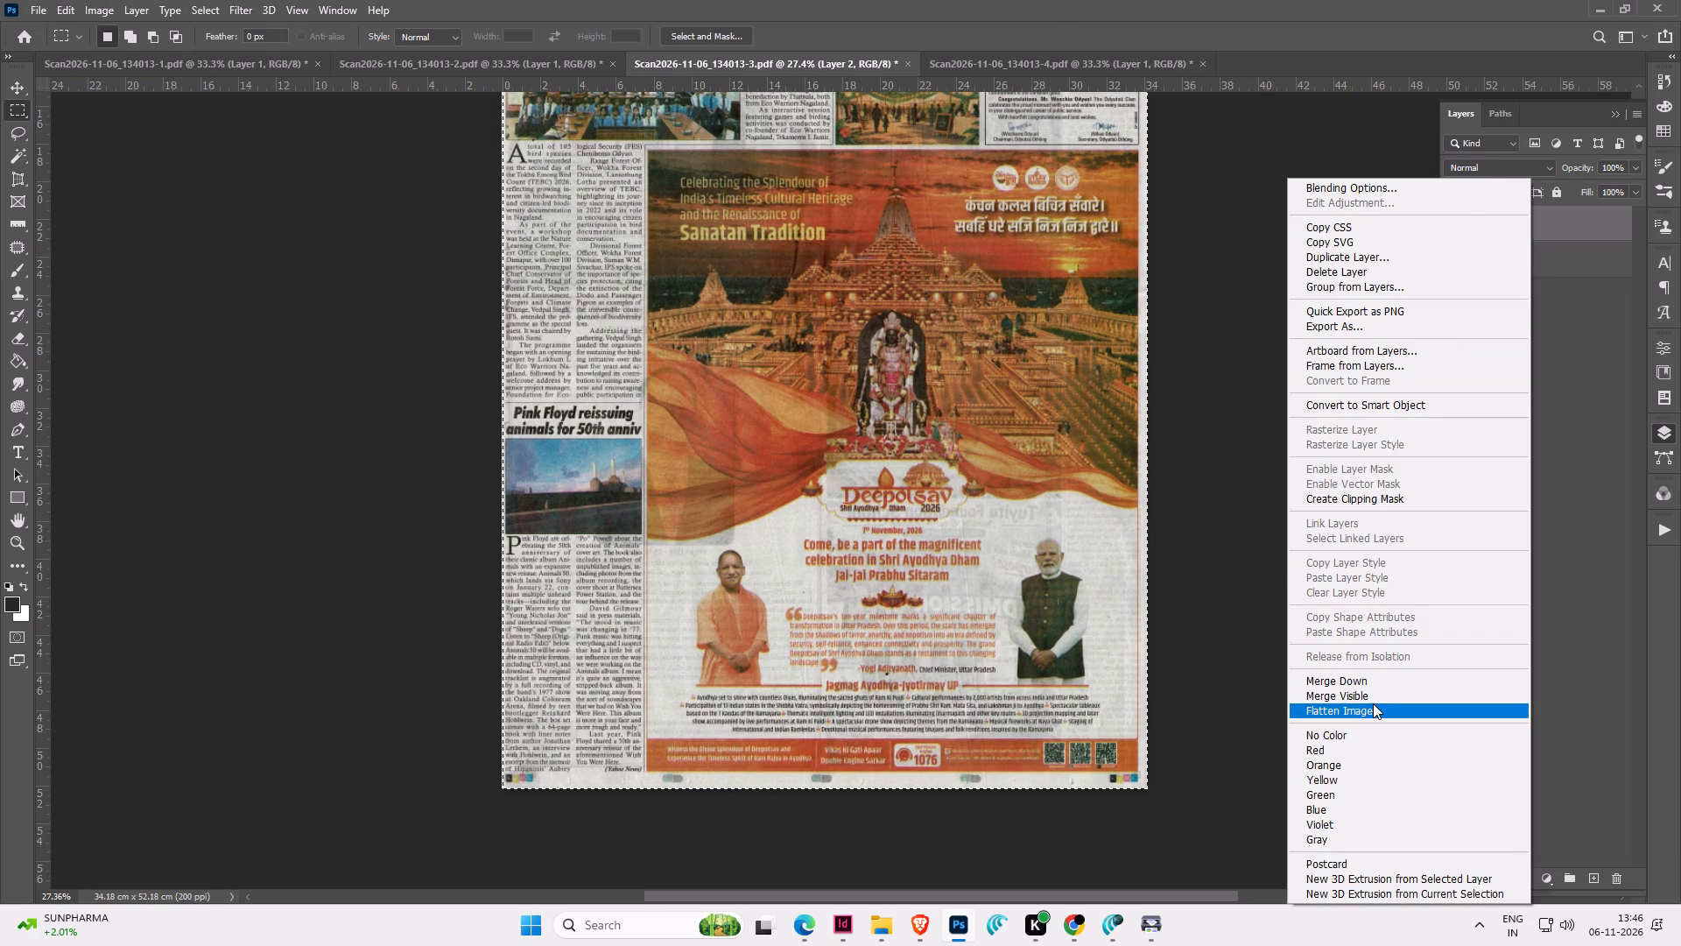
left_click(1372, 707)
Apply Auto Color to the flattened newspaper page and check its image size without changing it.
scroll(1201, 495, "up", 20)
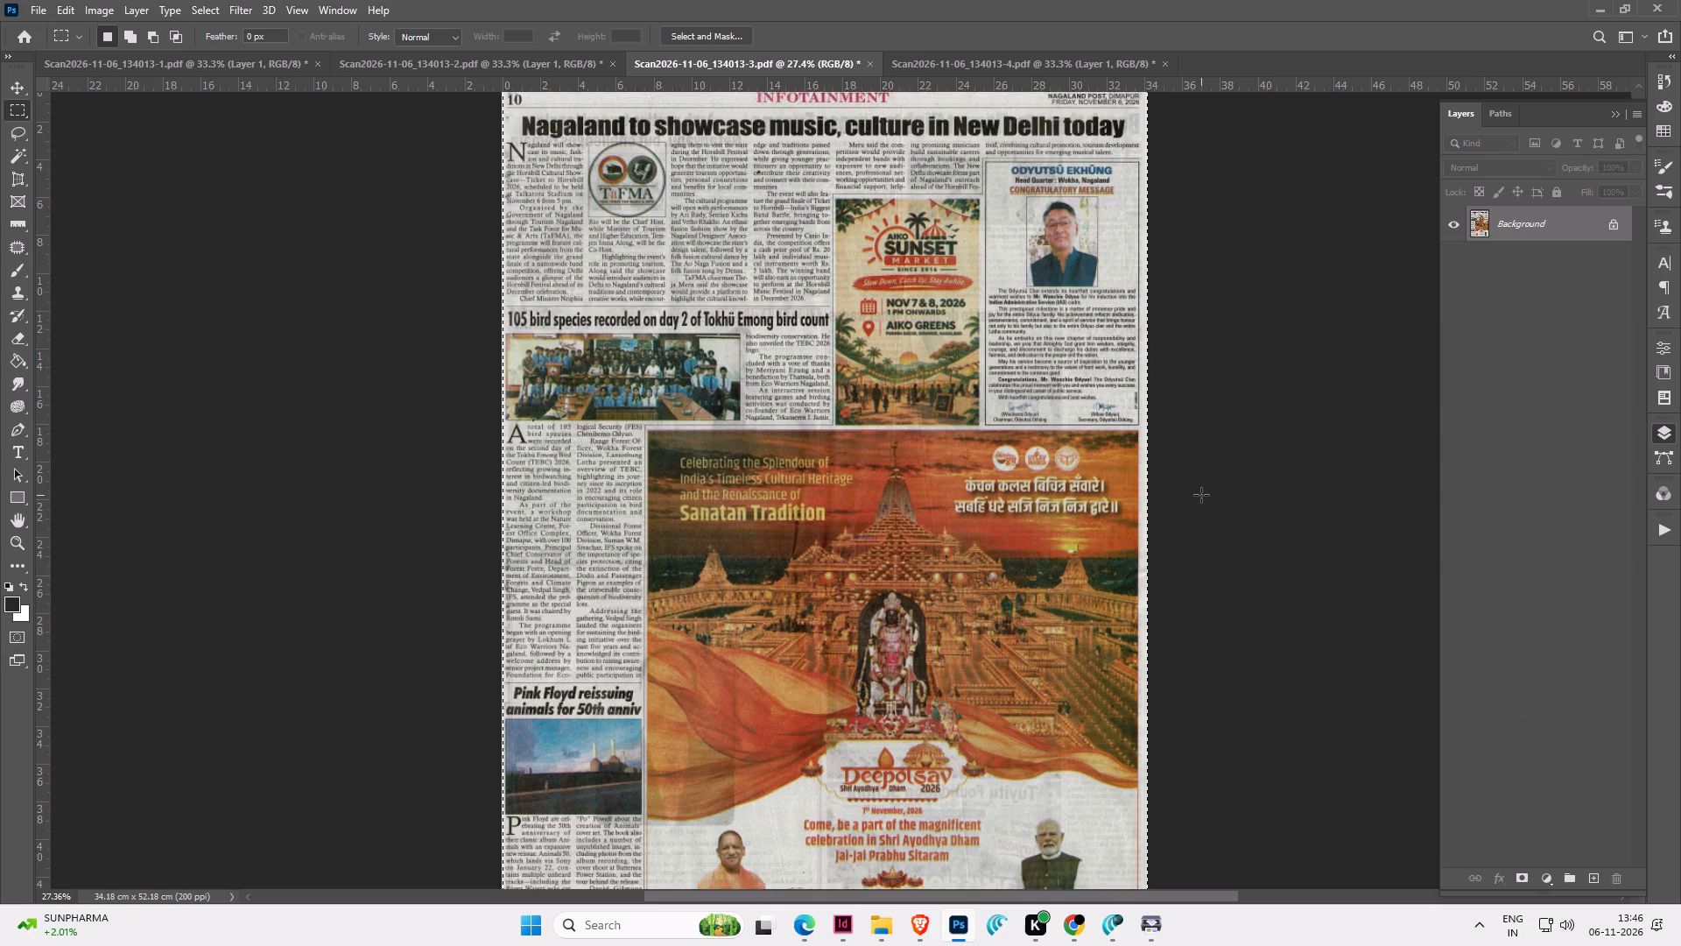
scroll(1201, 495, "up", 3)
key("ctrl+shift+b")
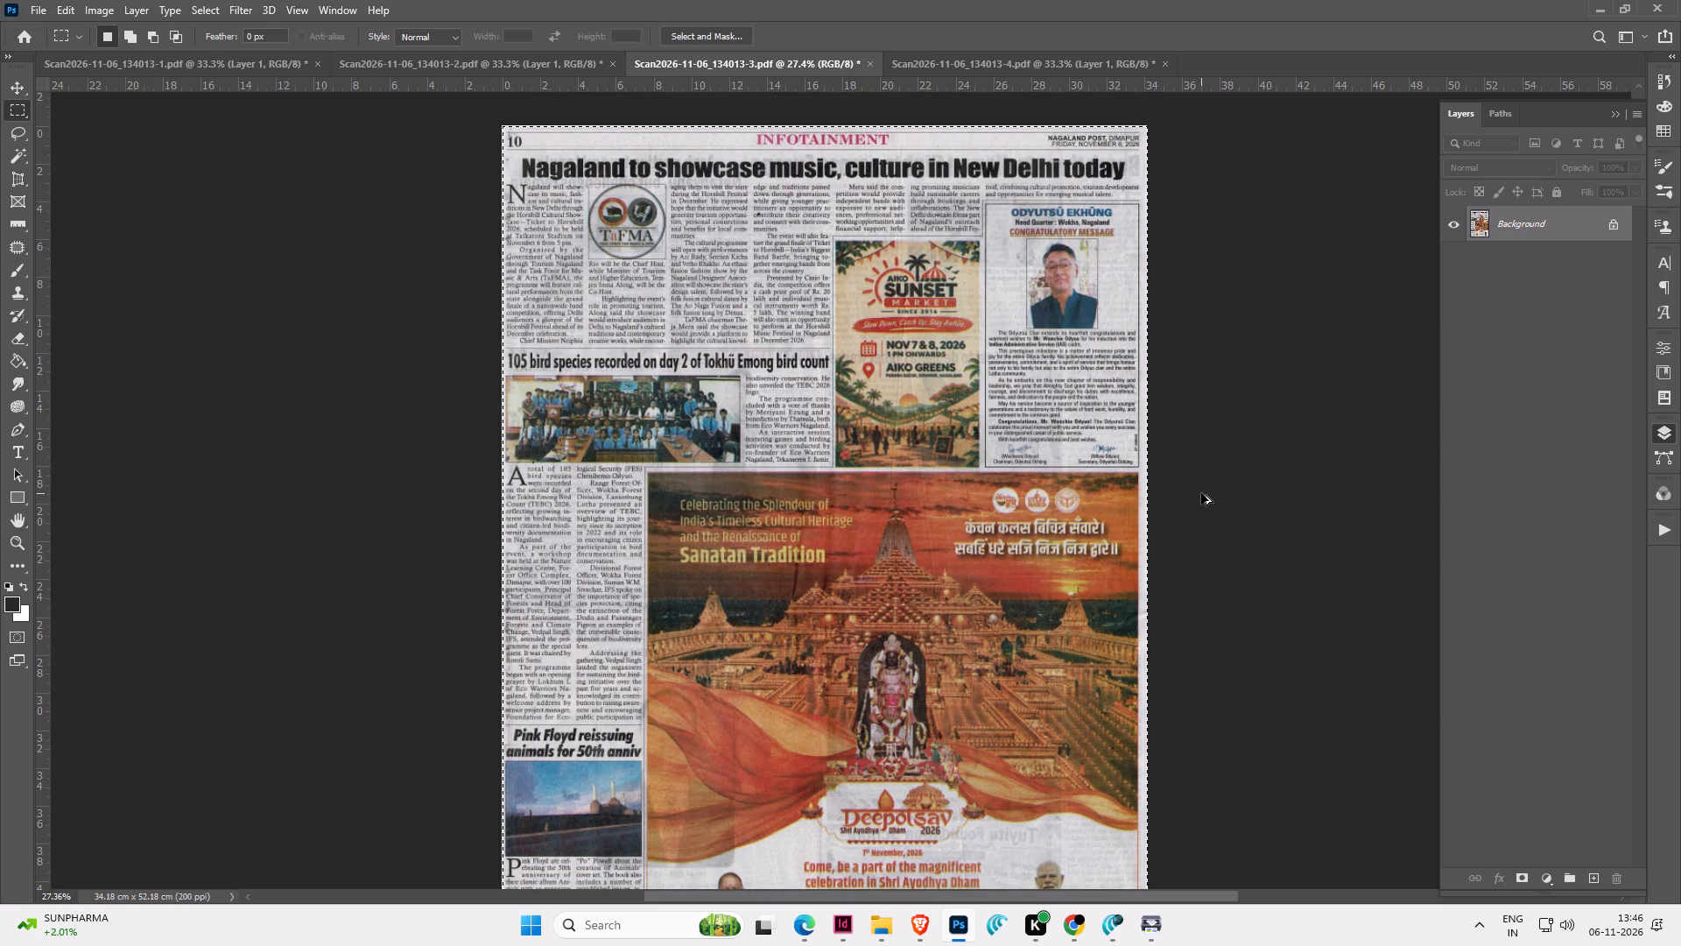
key("ctrl+alt+i")
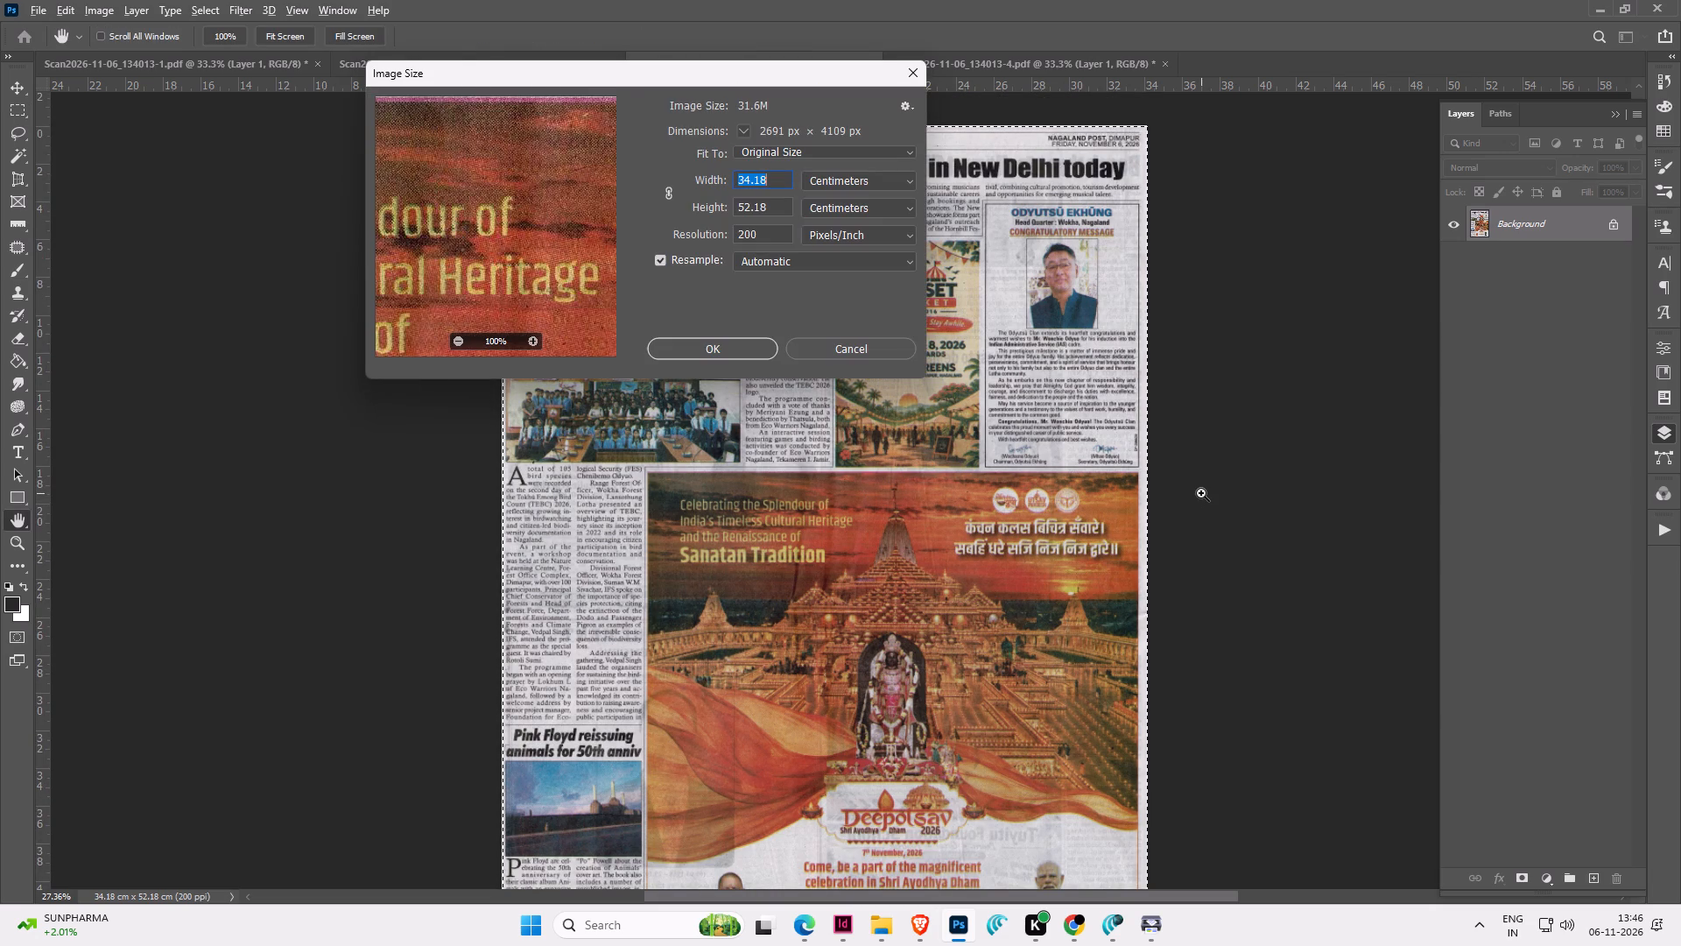
key("Escape")
Save the merged page as a JPEG with quality 8 in the 7 Nov folder, keeping the name Scan2026-11-06_134013-3.
key("ctrl+shift+s")
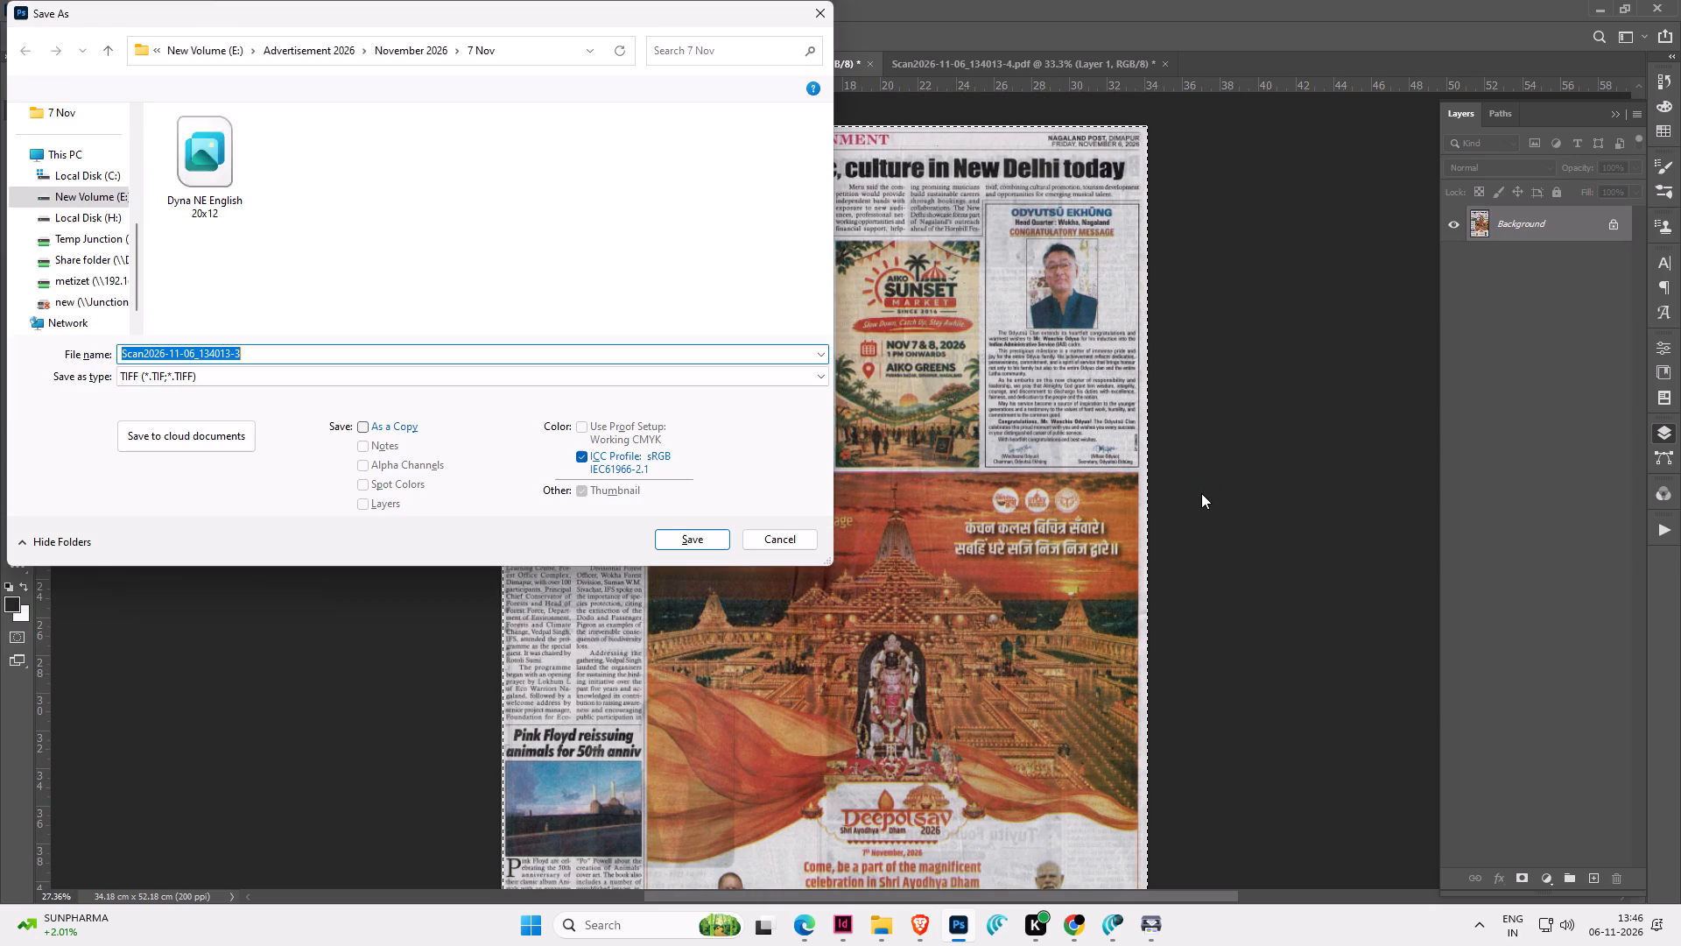
key("Tab")
key("j")
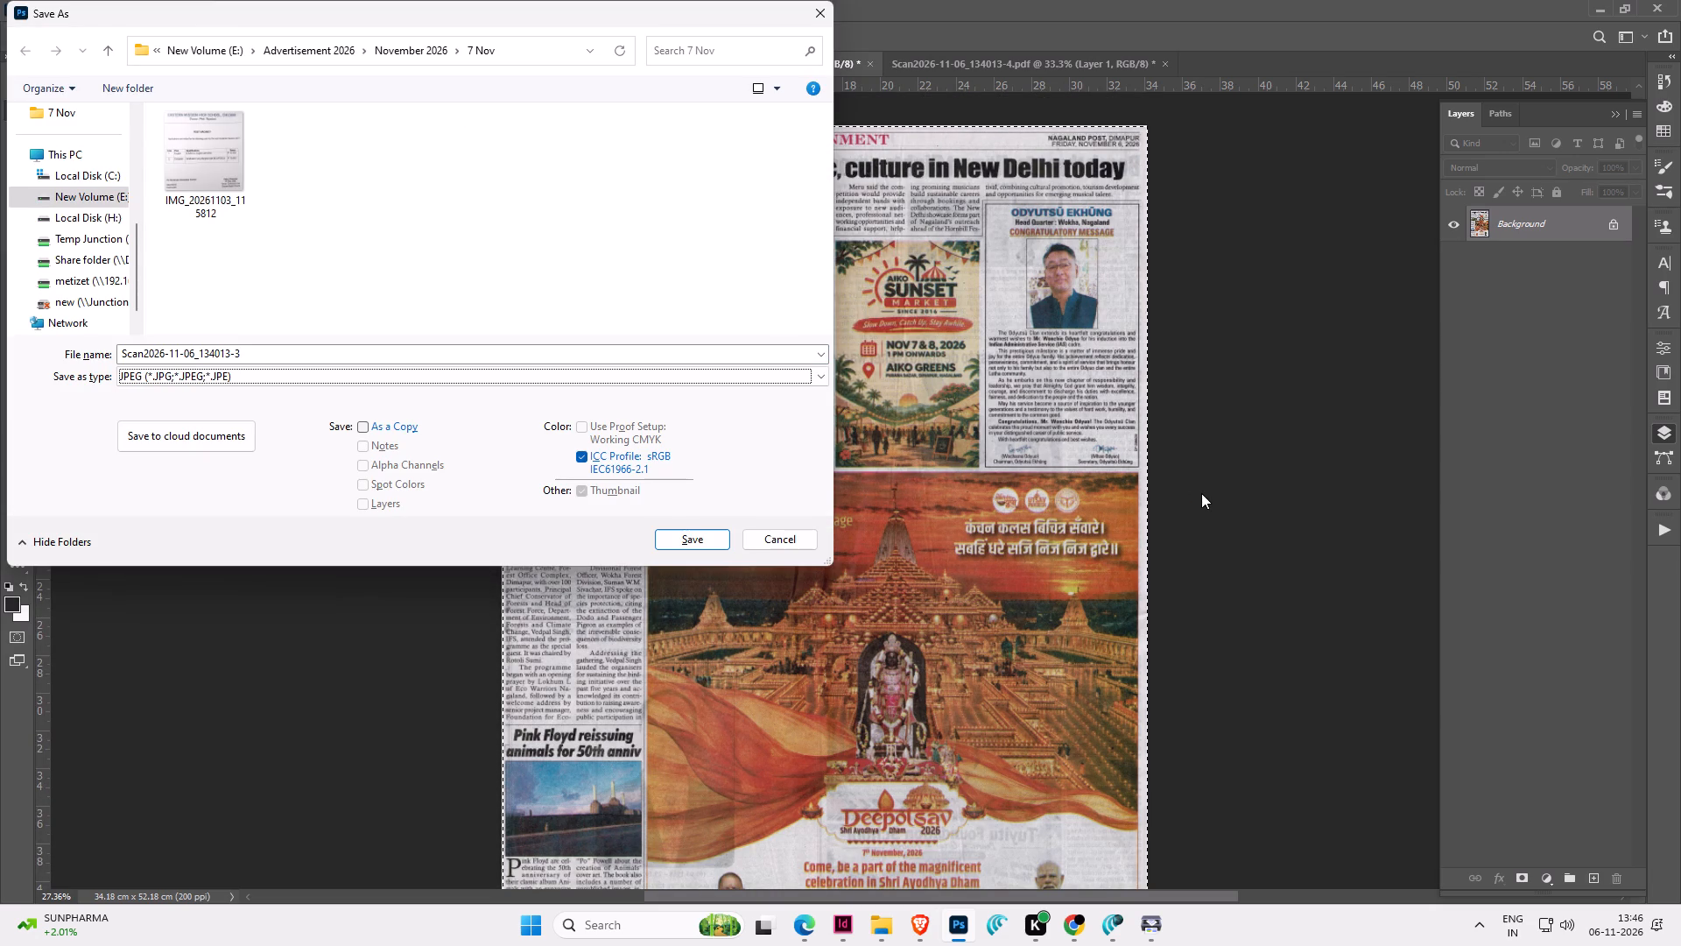
key("Return")
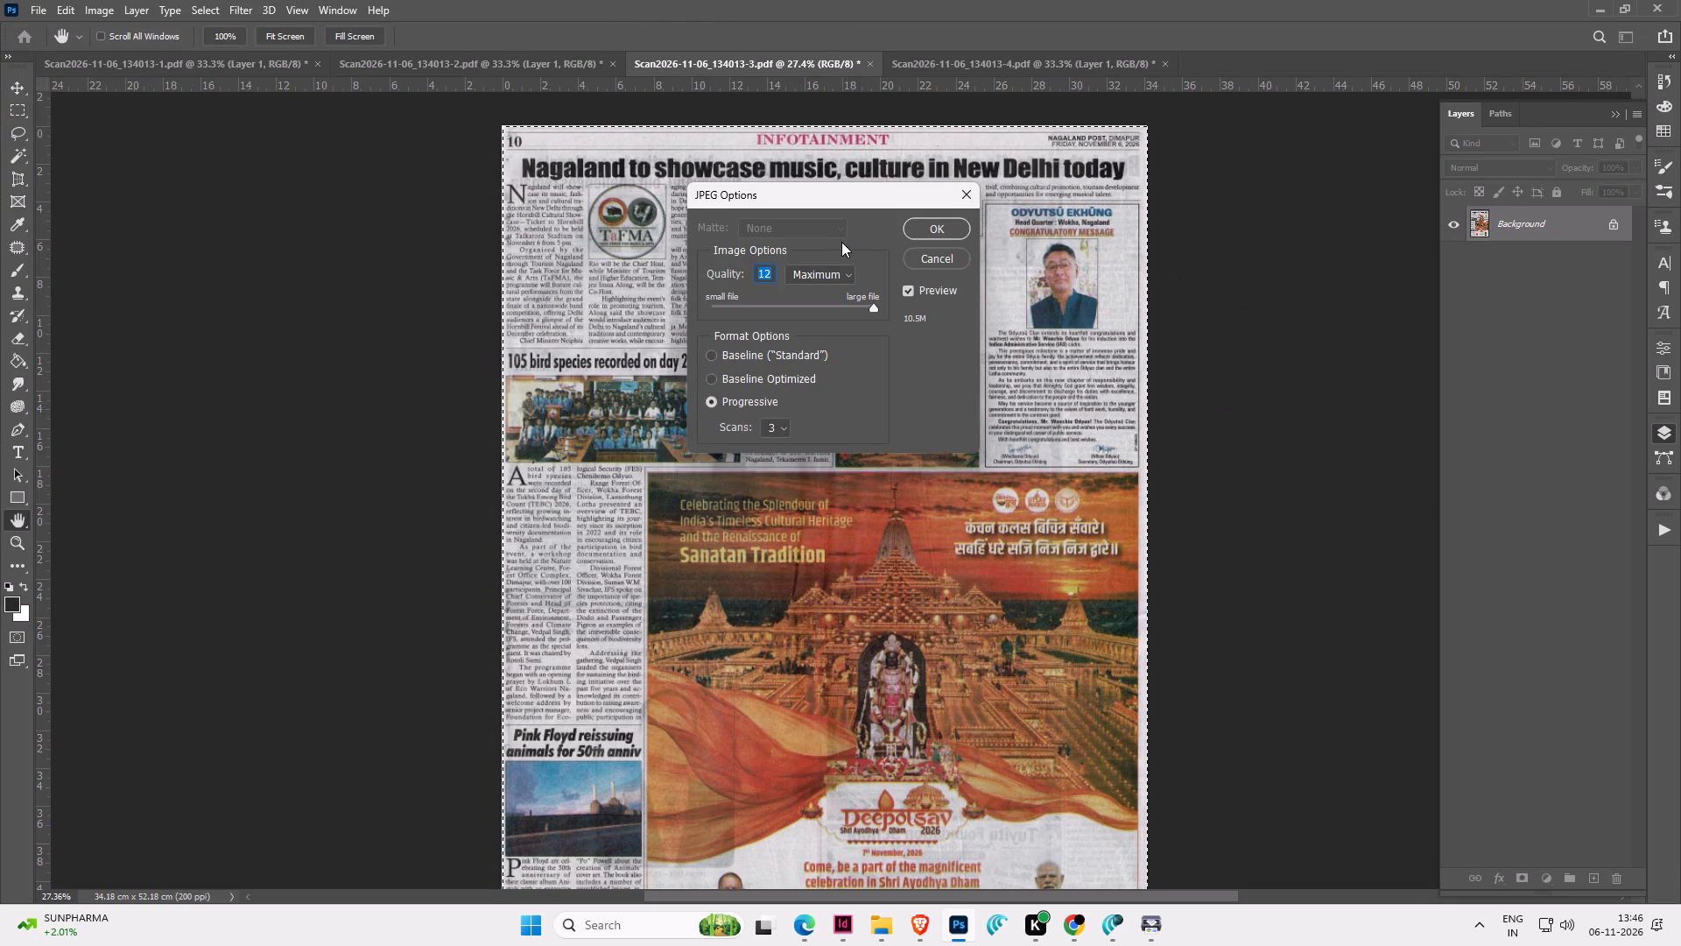
key("8")
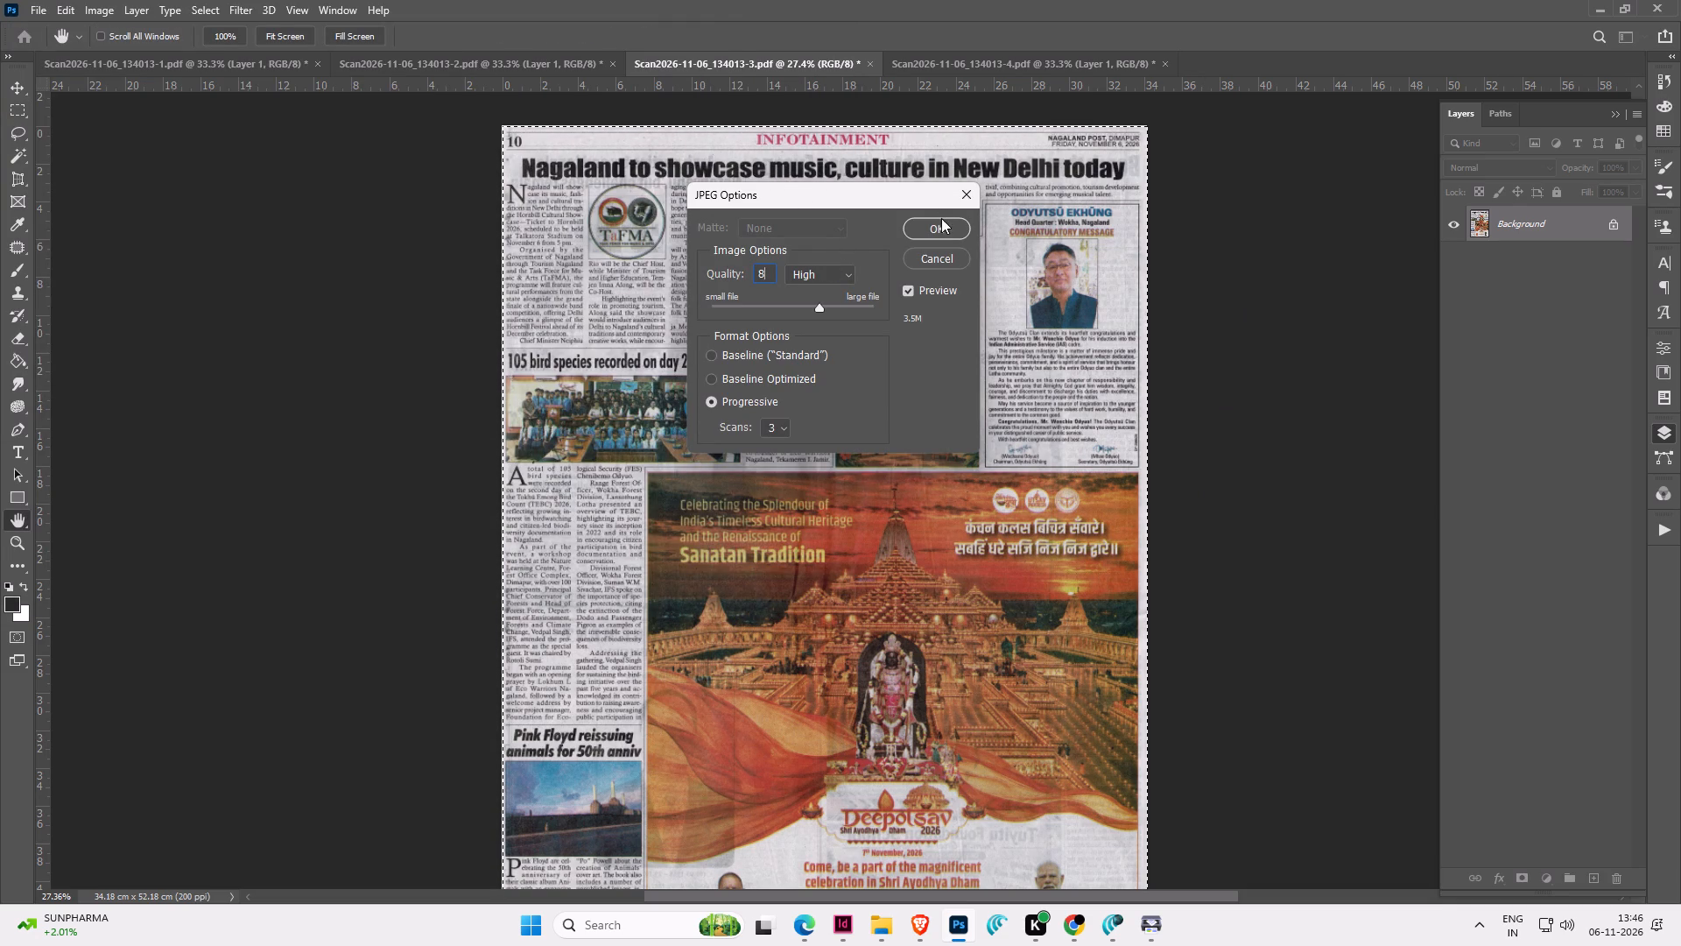
left_click(941, 218)
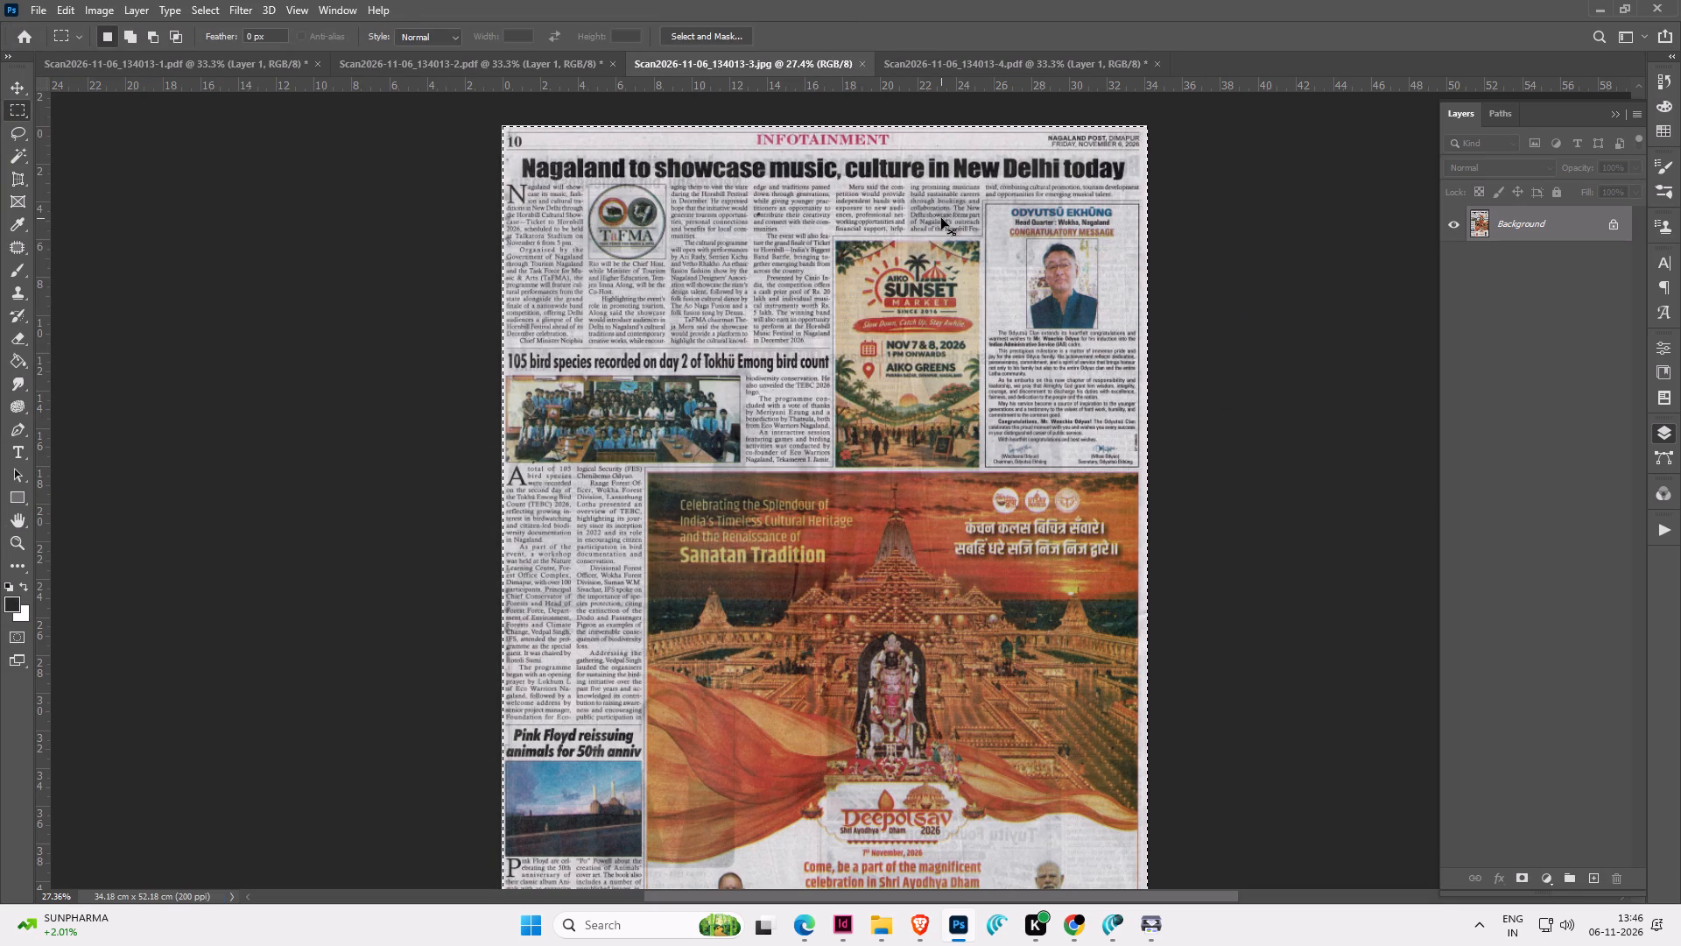
Close the saved page 3 image and the page 4 scan, discarding the unsaved changes to page 4.
key("ctrl+w")
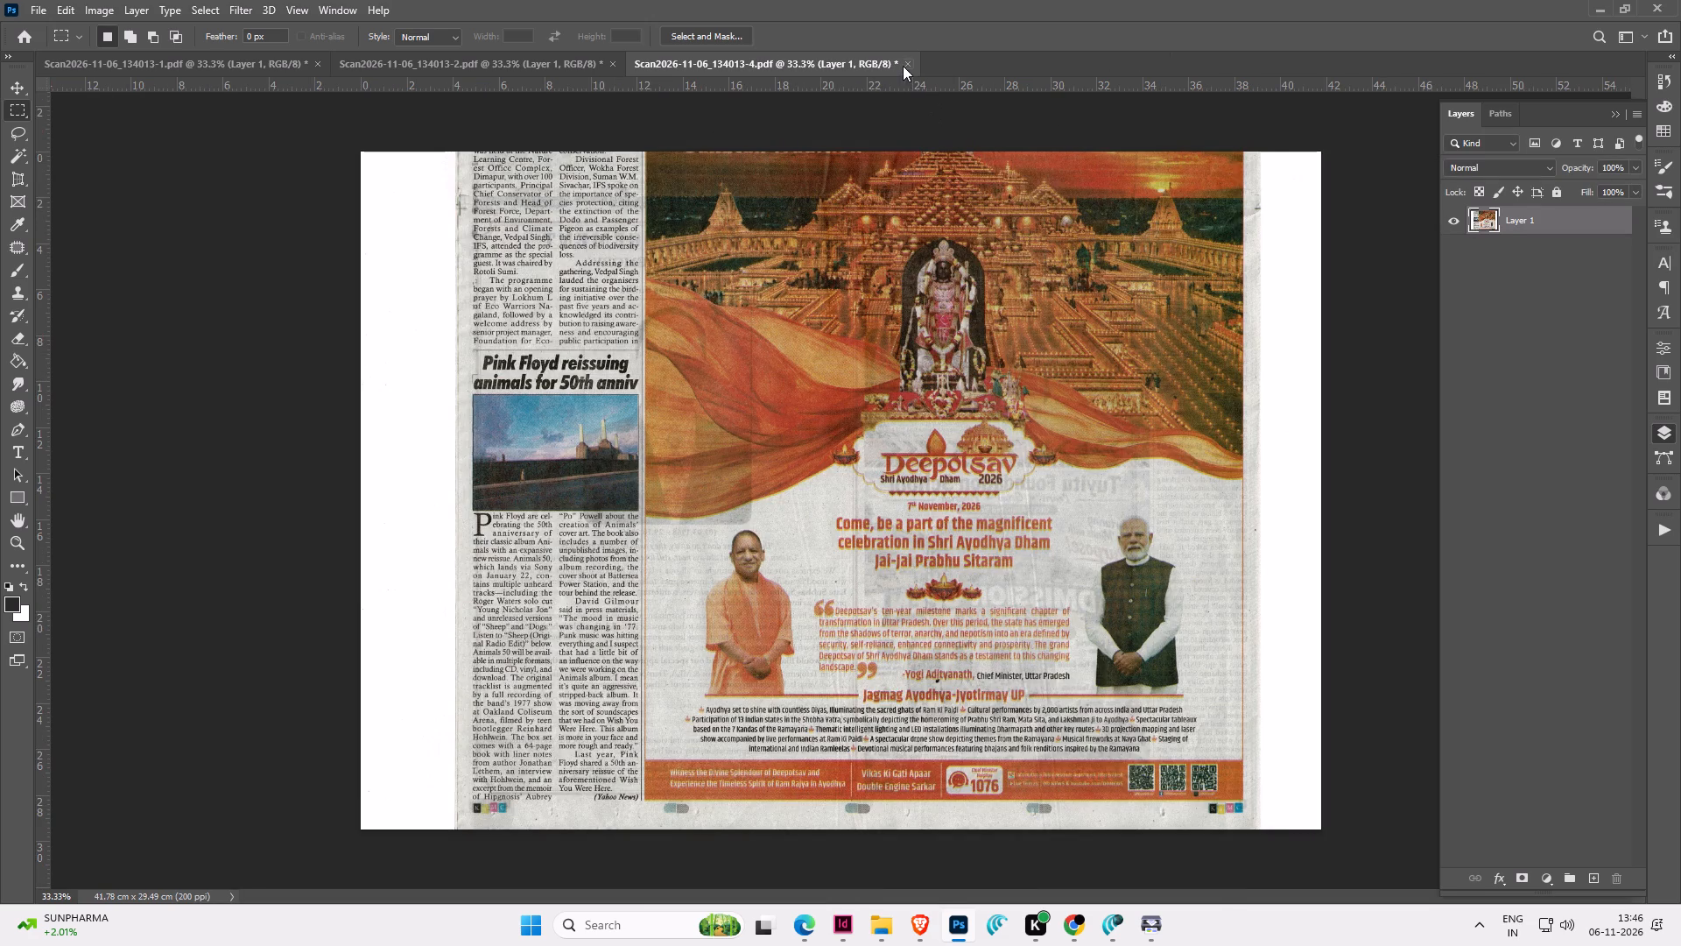
left_click(905, 63)
left_click(841, 349)
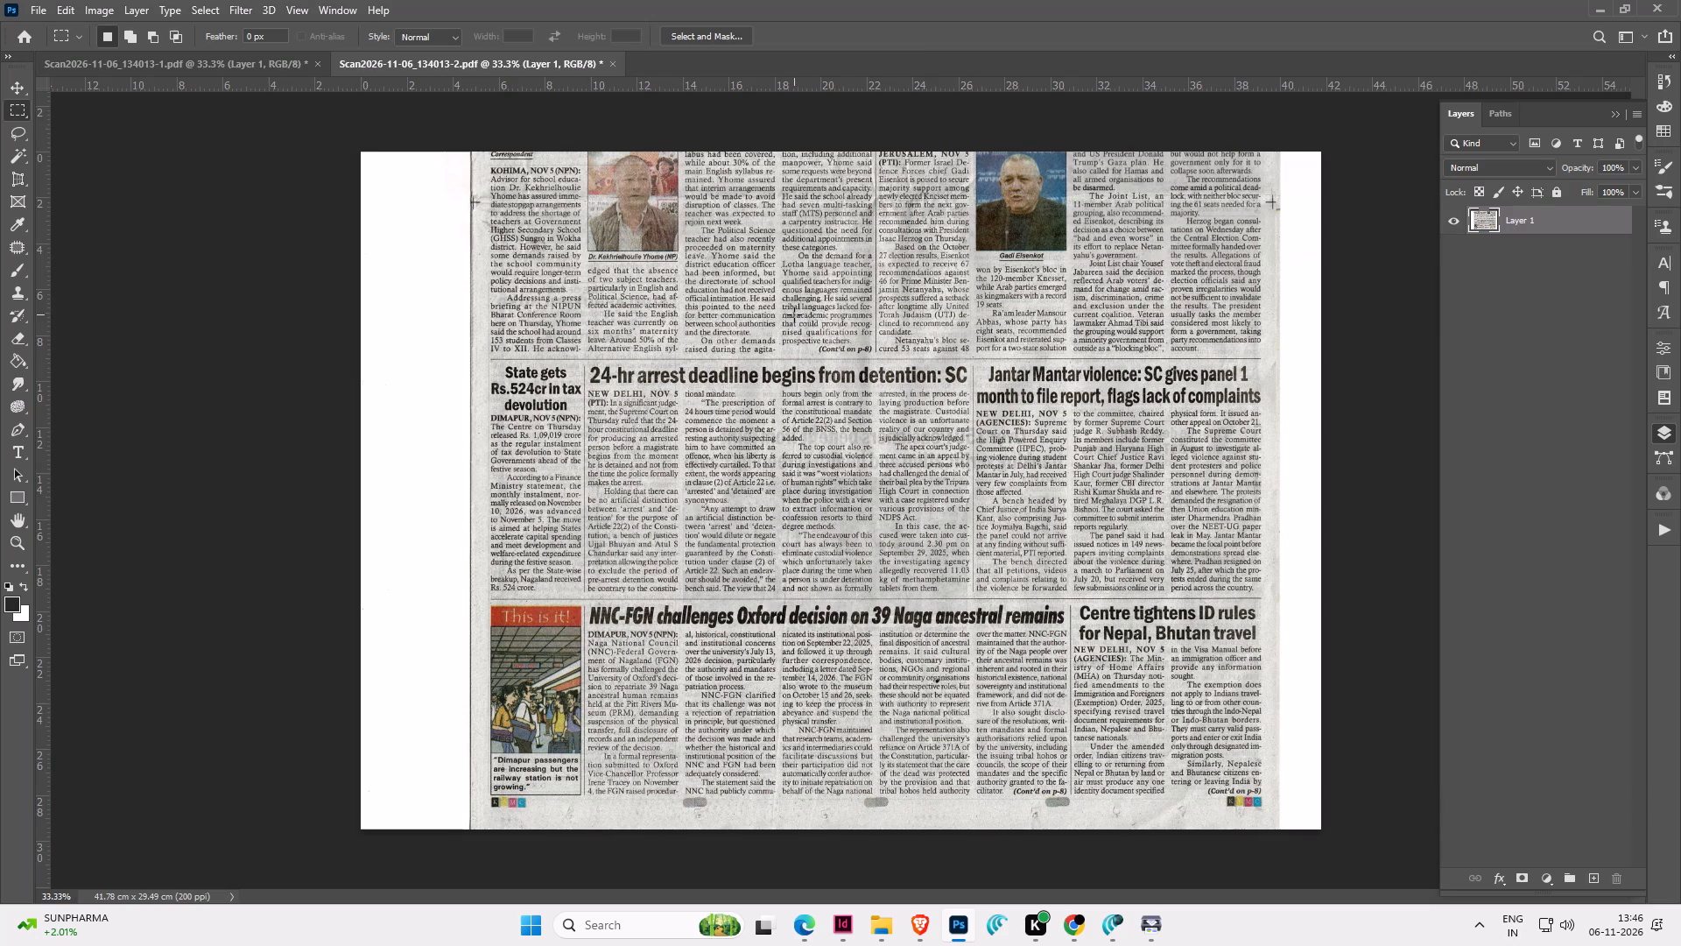
Extend page 1's canvas downward to a height of 60 cm, anchored at the top-right corner.
left_click(207, 62)
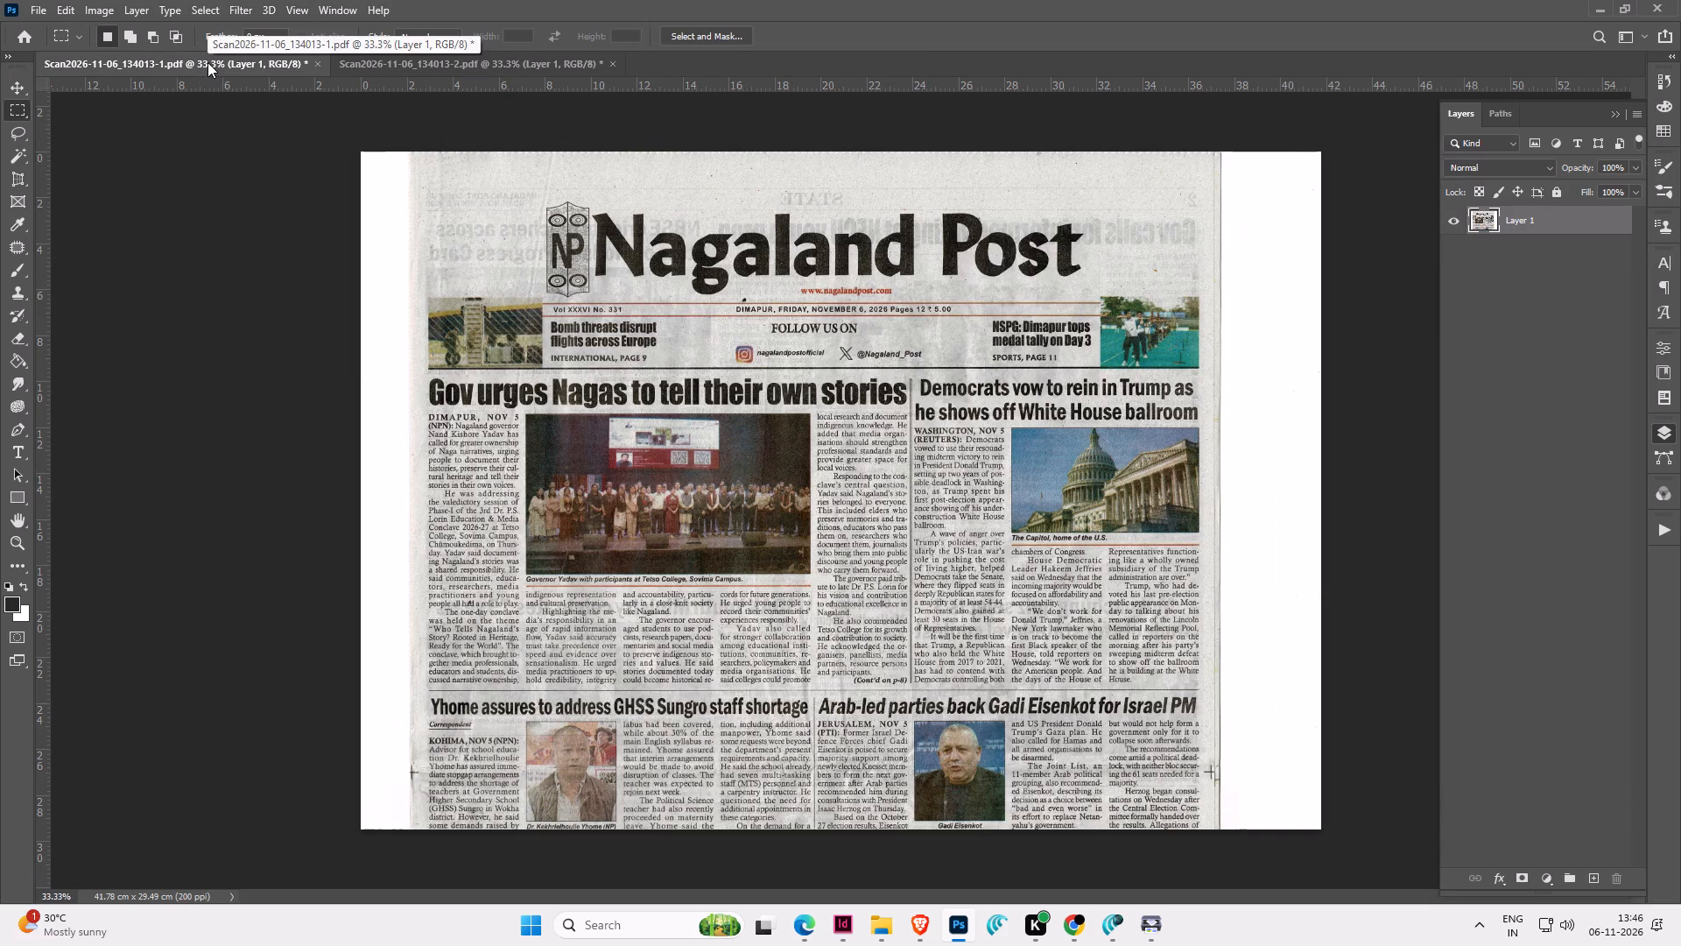
key("alt+i")
key("alt+s")
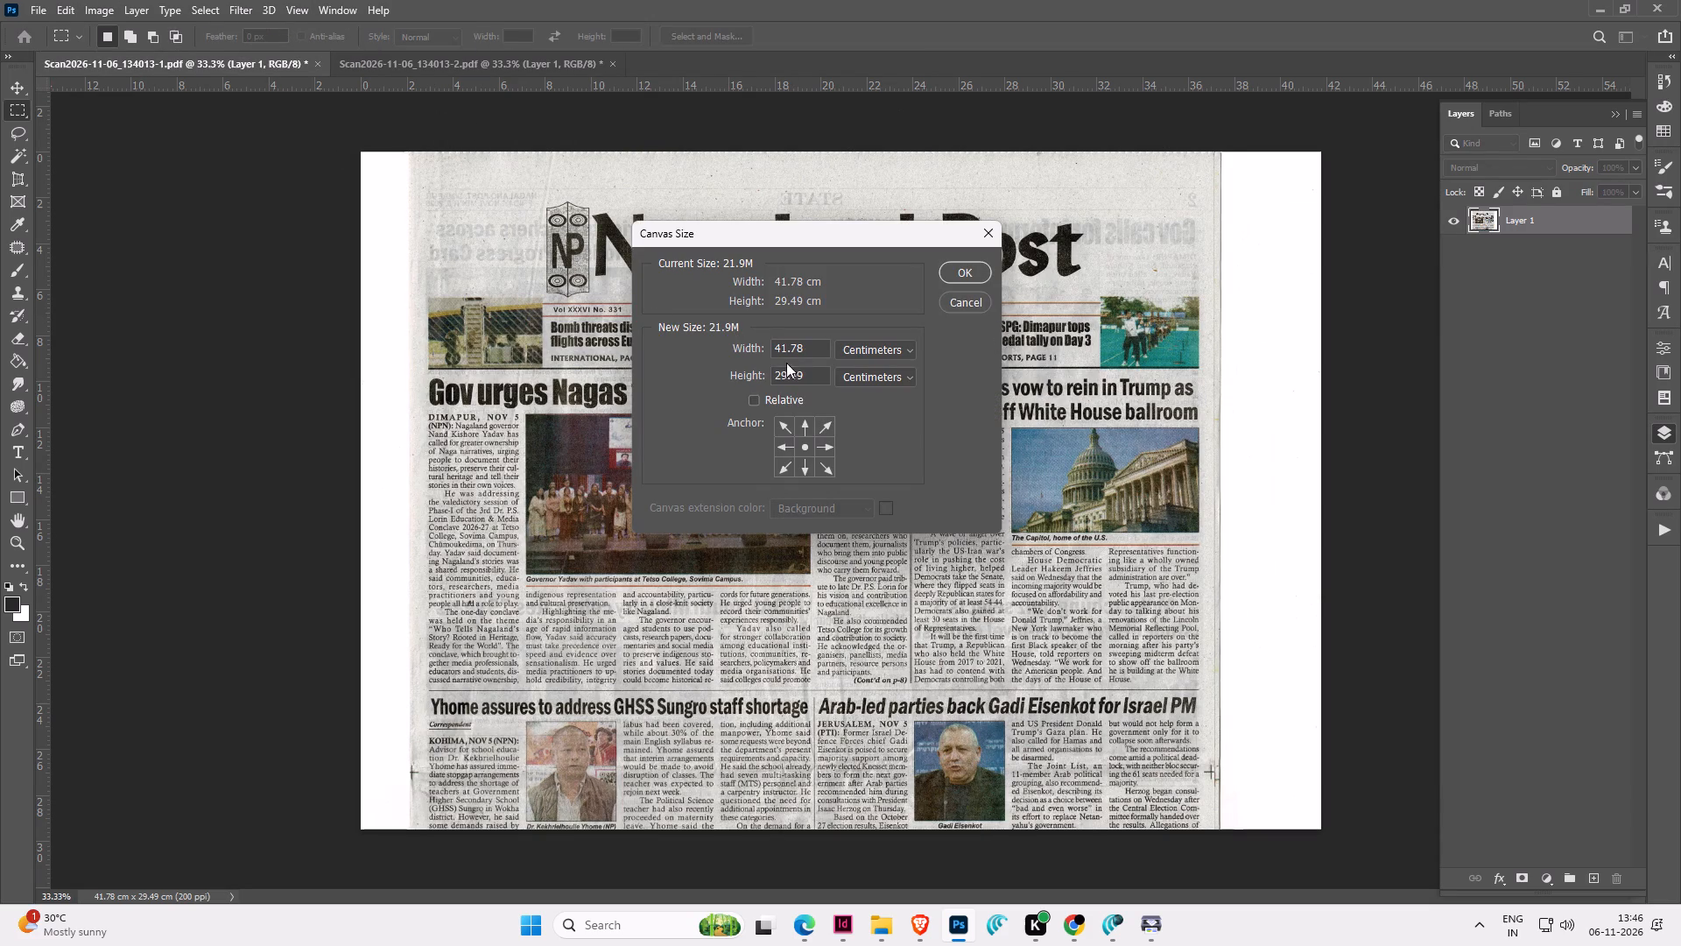
left_click_drag(808, 373, 516, 312)
type("60")
left_click(826, 428)
left_click(974, 272)
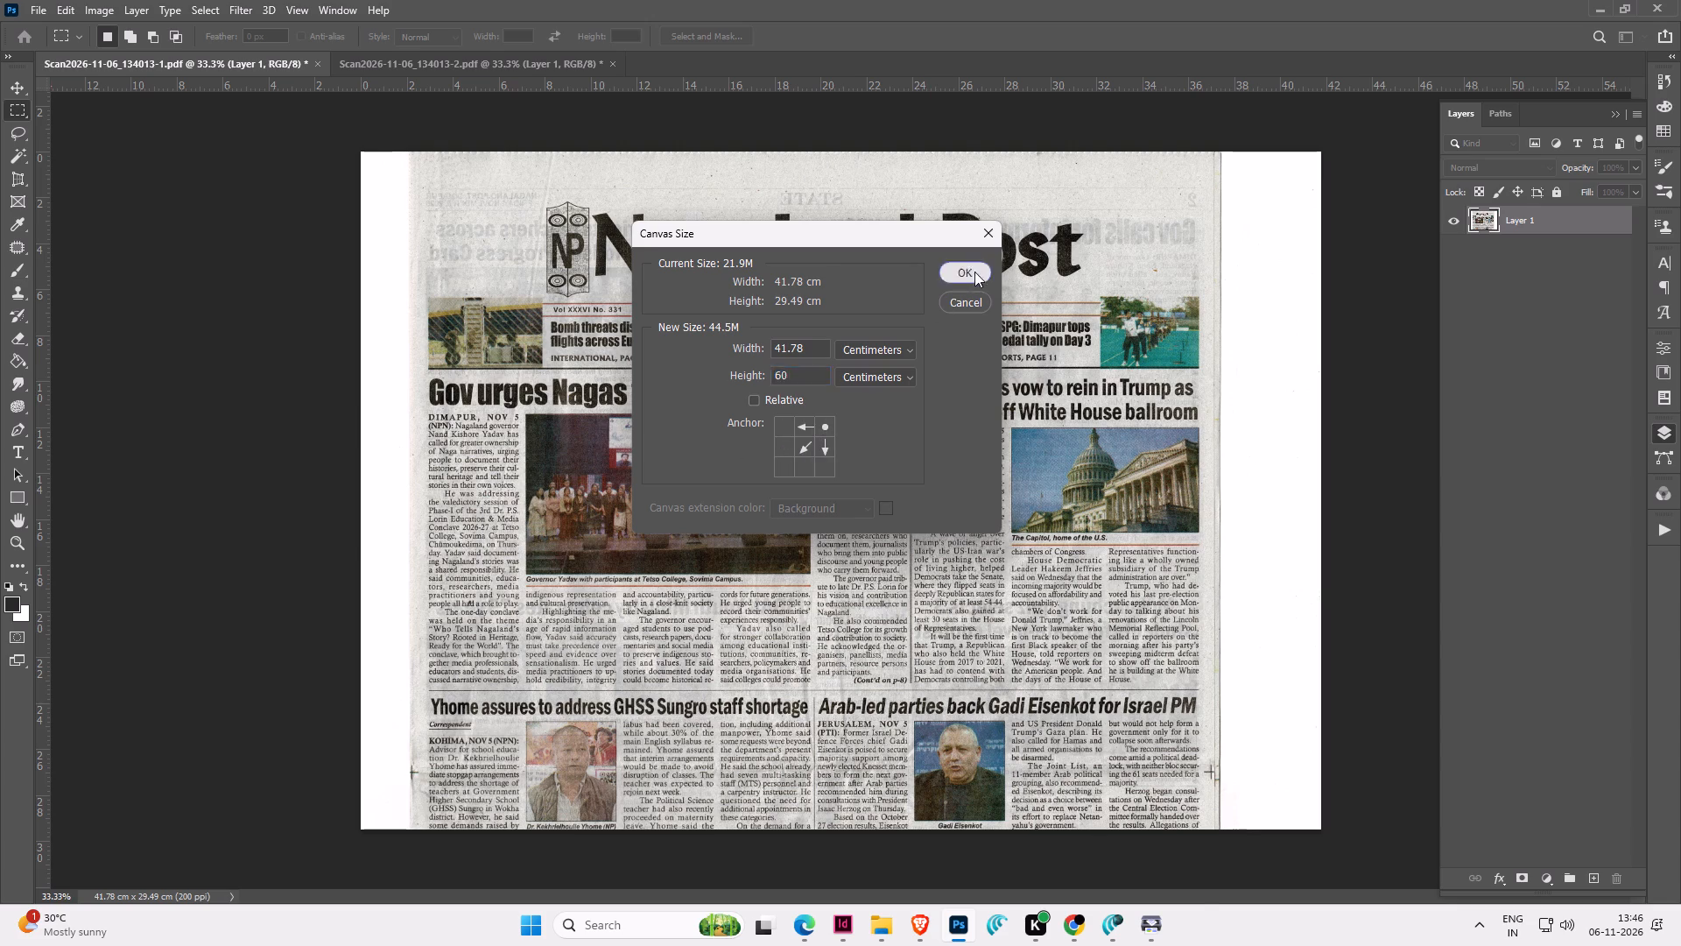
Copy the page 2 scan into the page 1 document and place it below so the overlapping articles and portraits roughly line up.
left_click(494, 58)
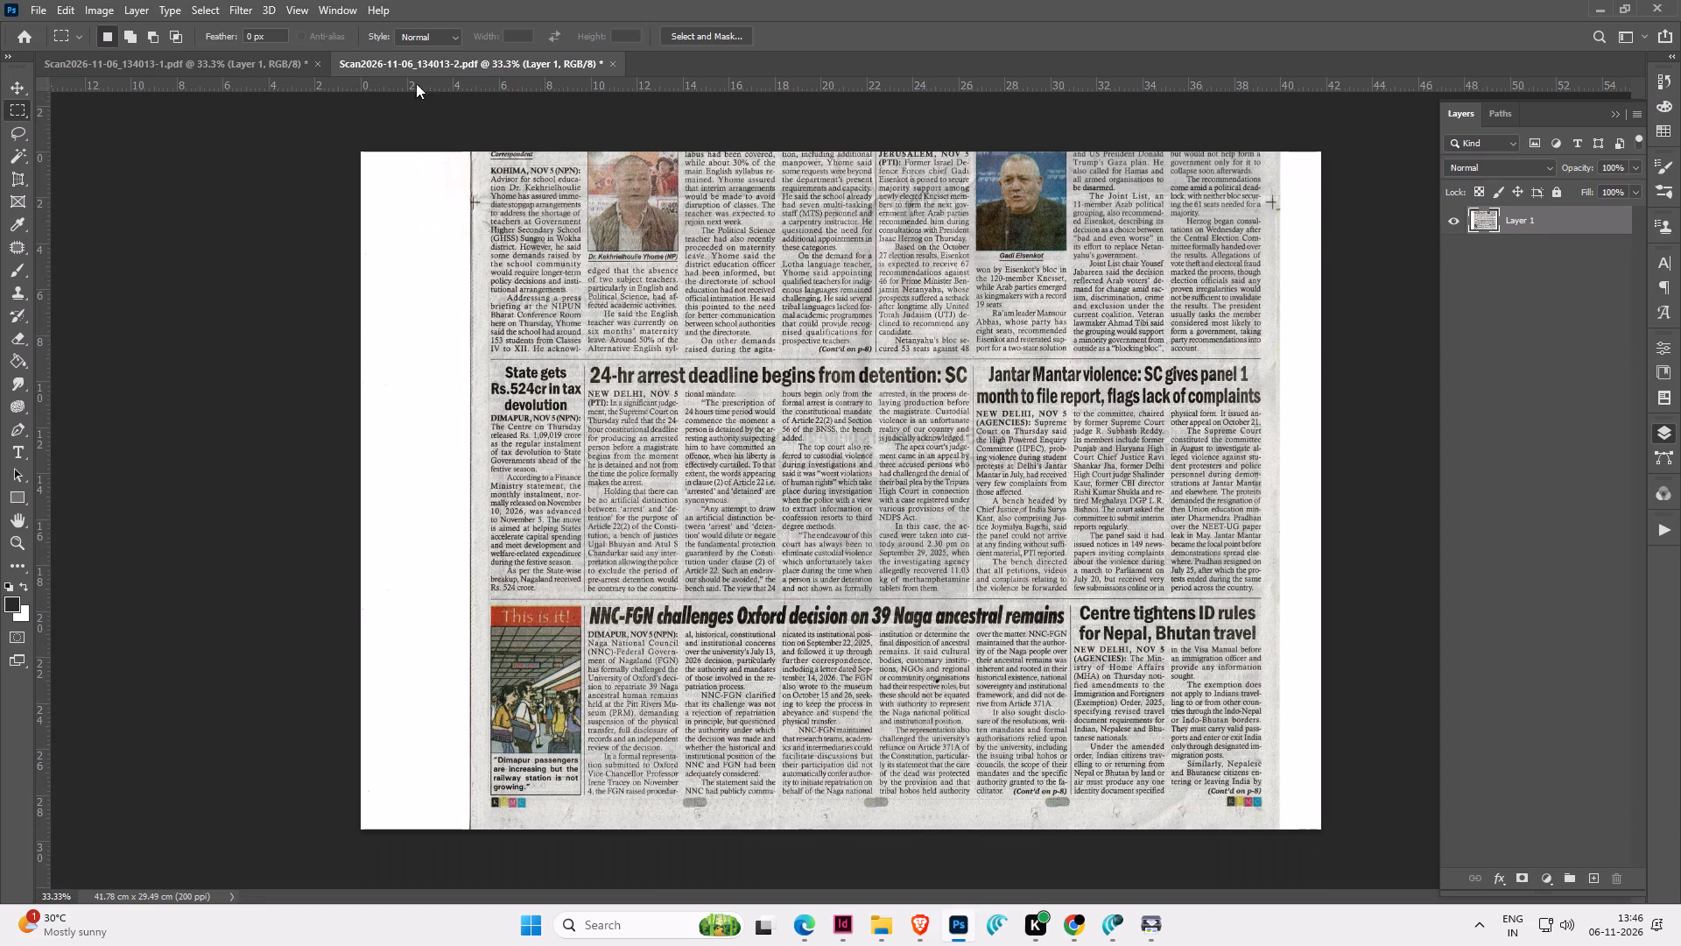
left_click(21, 86)
left_click_drag(720, 251, 200, 84)
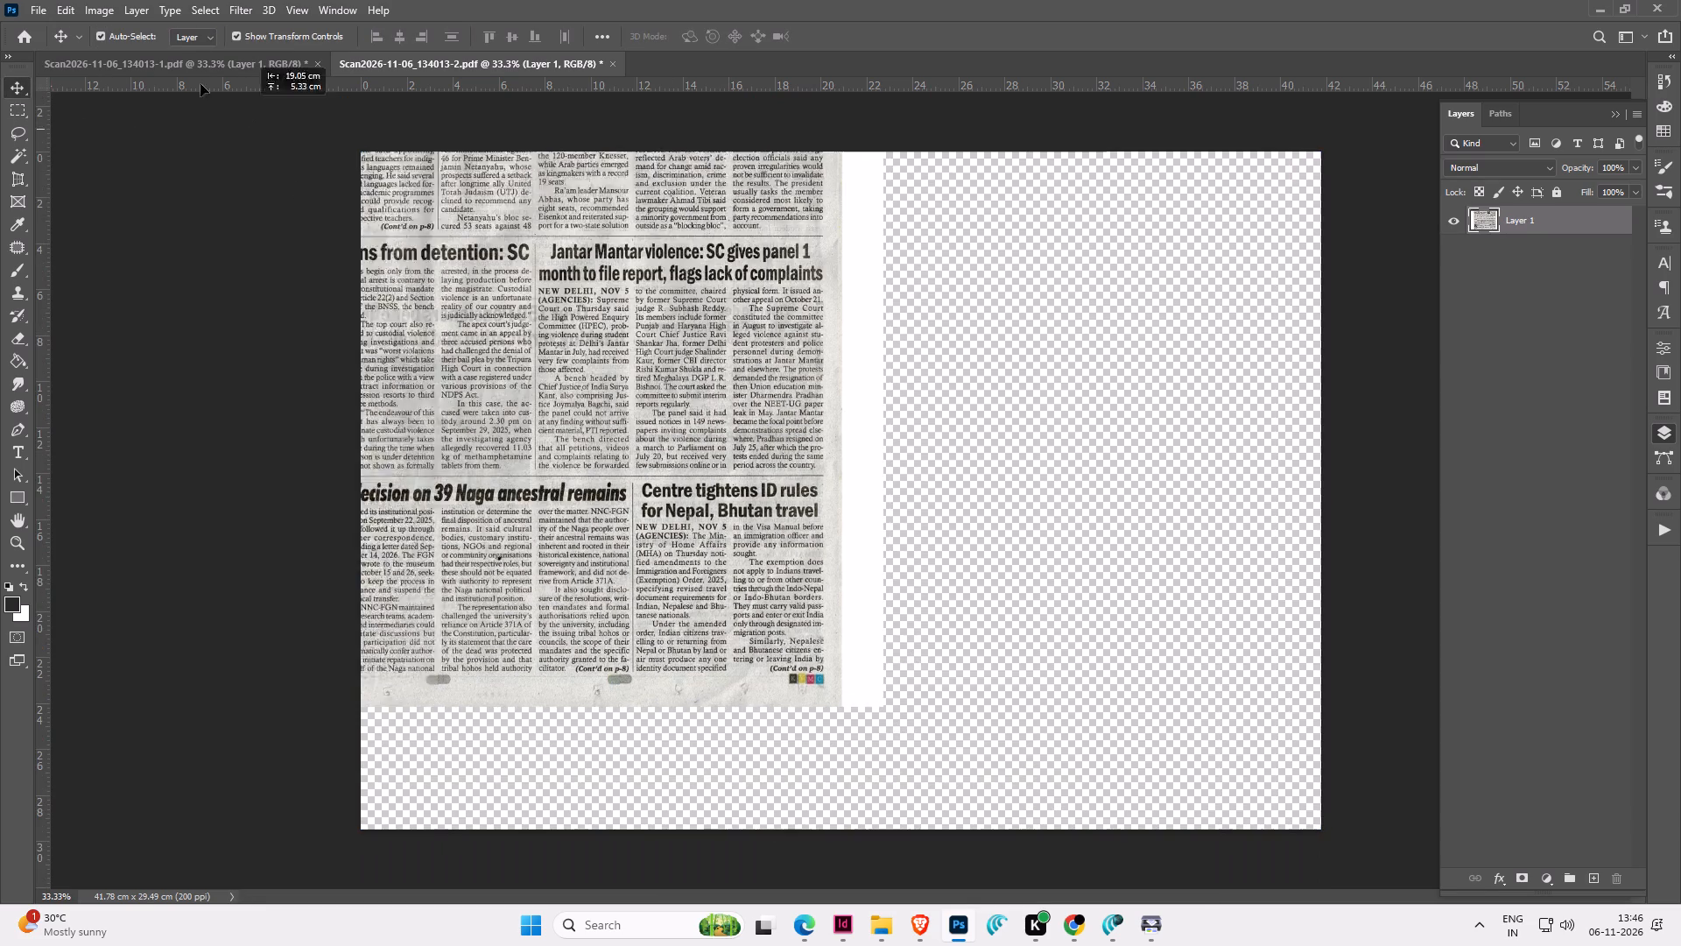
left_click_drag(200, 84, 706, 624)
left_click_drag(819, 535, 981, 740)
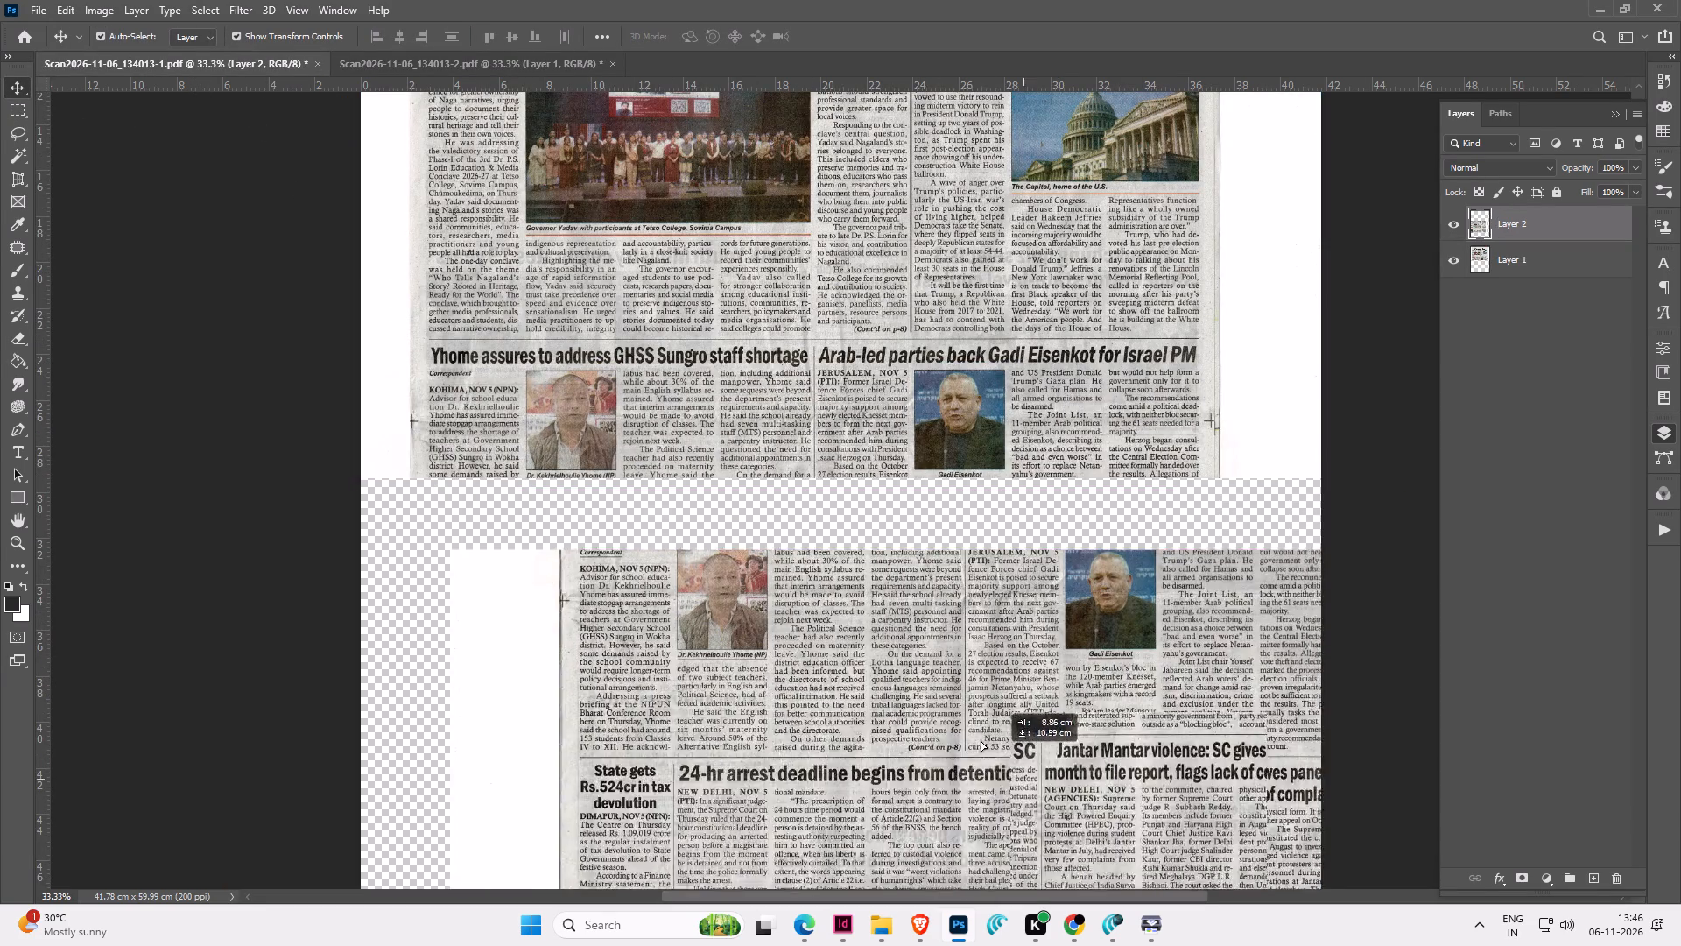
left_click_drag(981, 740, 897, 632)
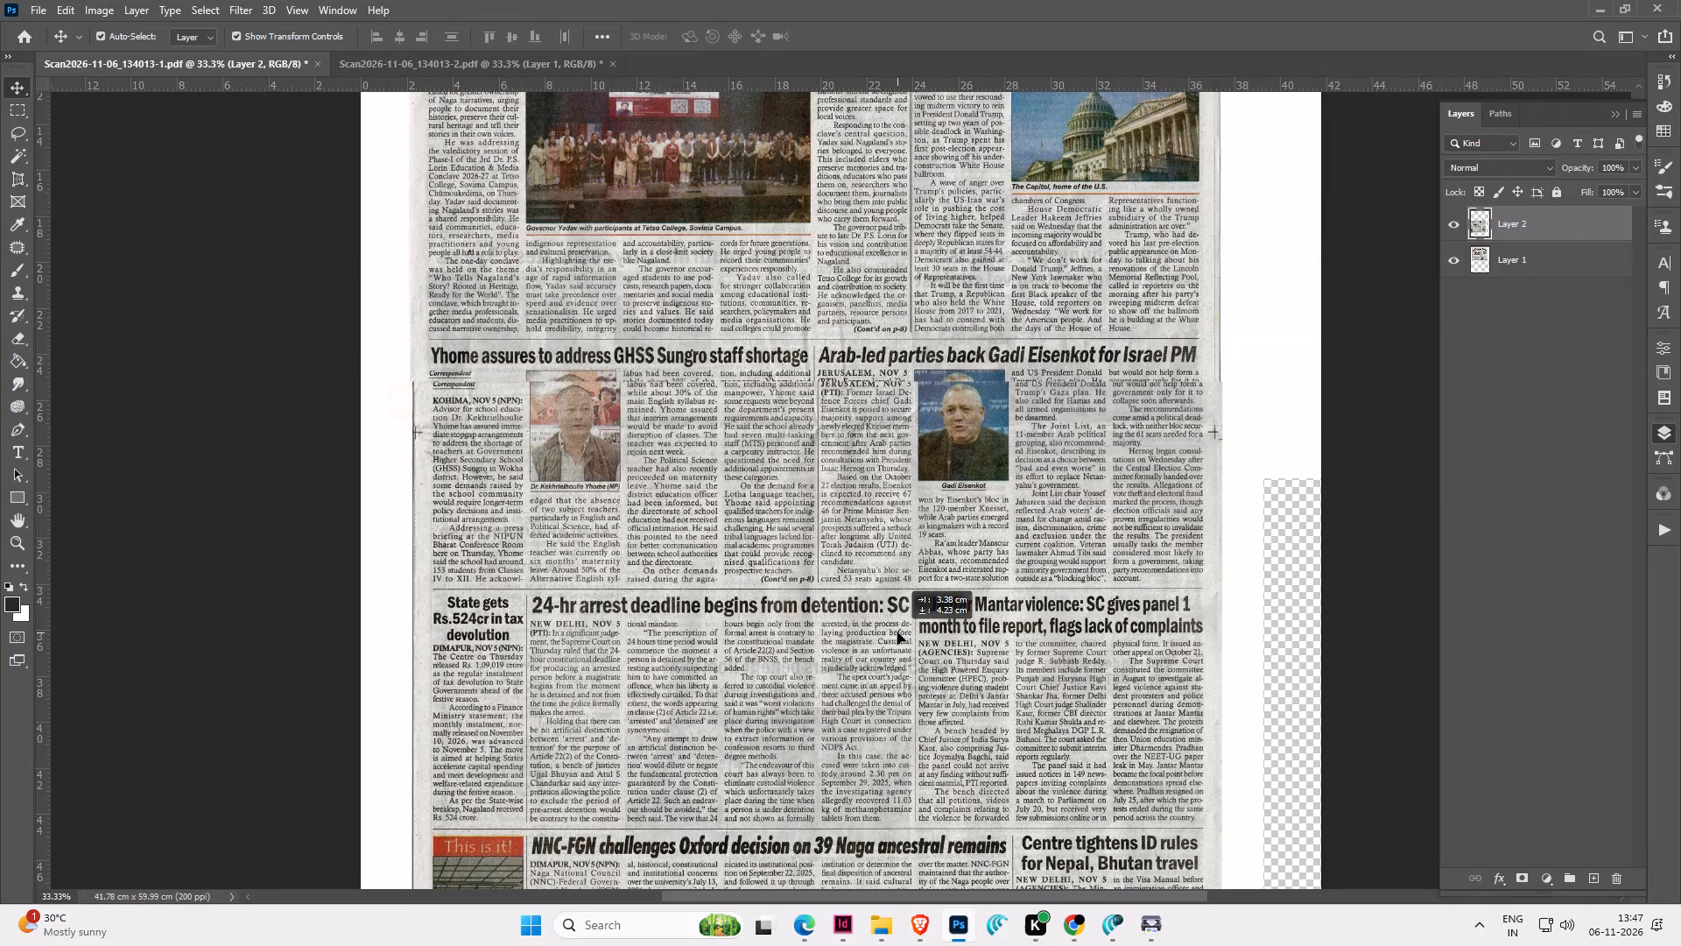
left_click_drag(897, 632, 895, 625)
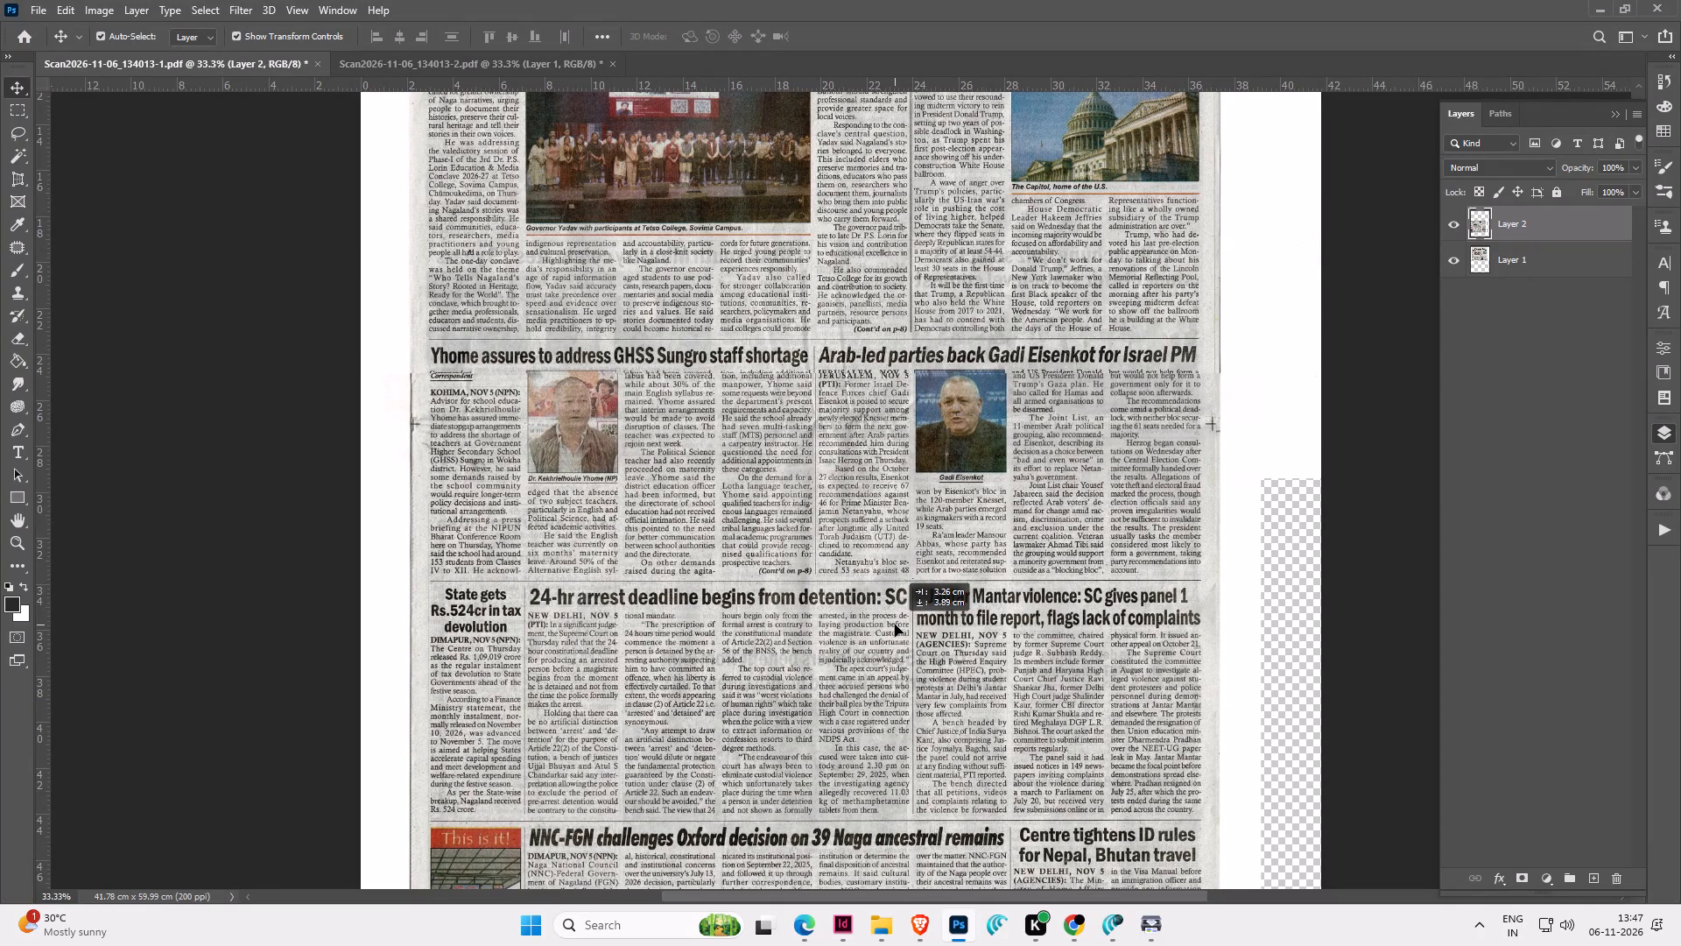
left_click_drag(895, 625, 894, 623)
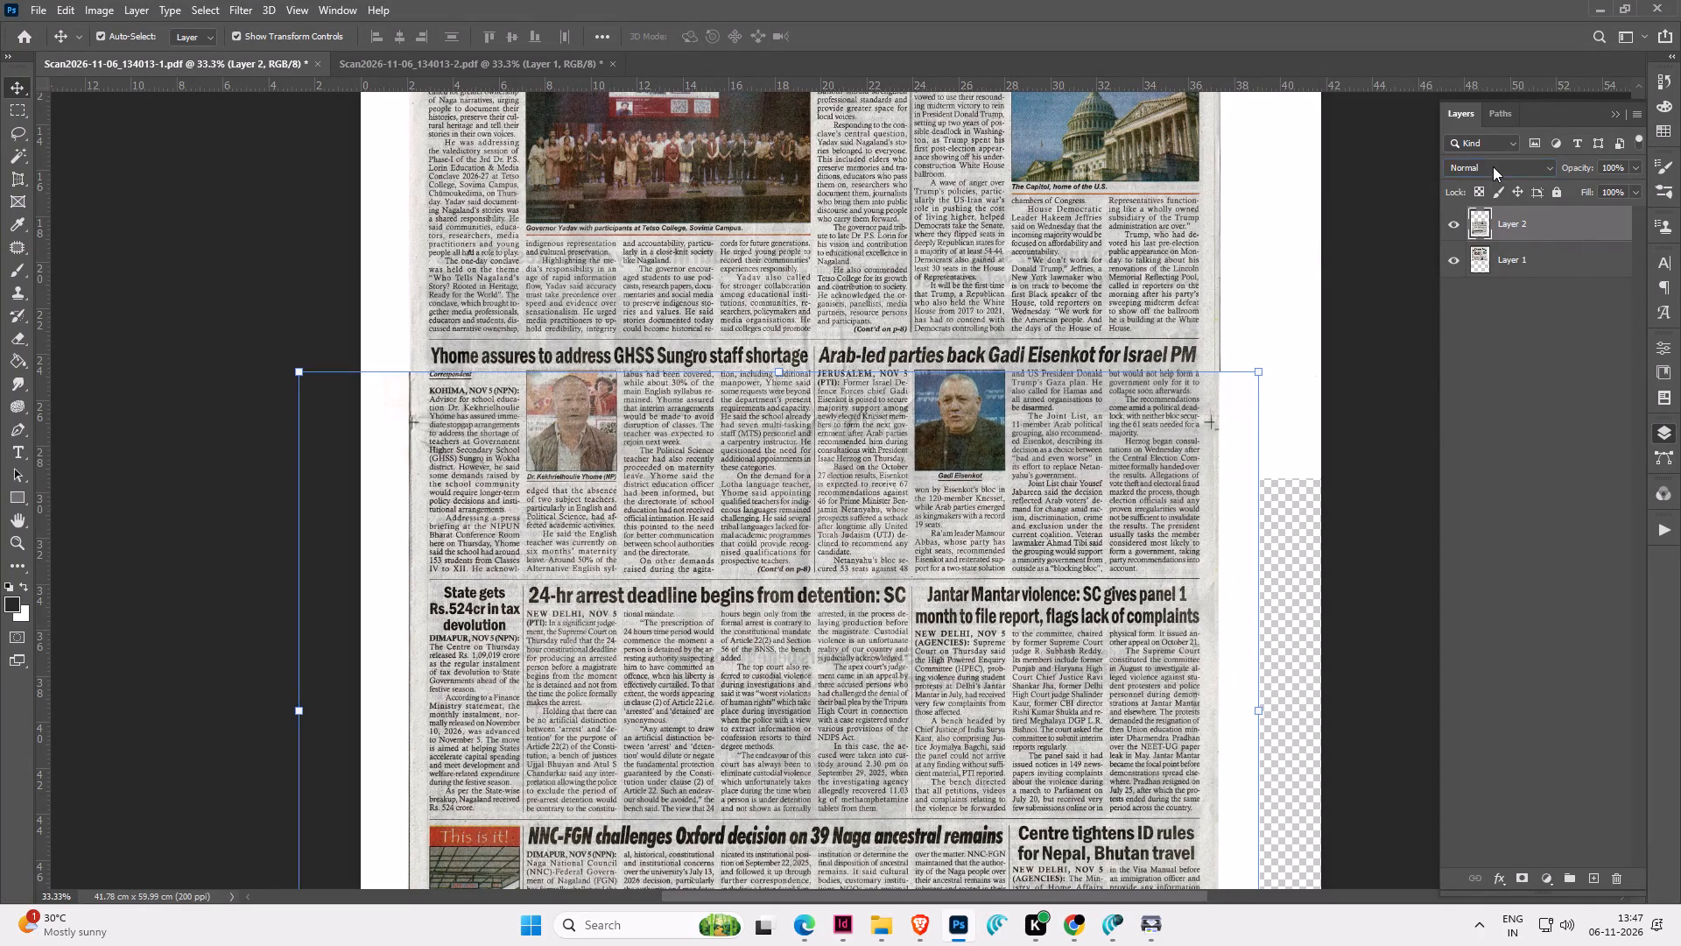
Set the blend mode of the page 2 layer to Multiply.
left_click(1493, 166)
left_click(1474, 237)
left_click(1294, 287)
Nudge the page 2 layer slightly upward so its text and portraits coincide with page 1 across the overlap.
left_click(1111, 488)
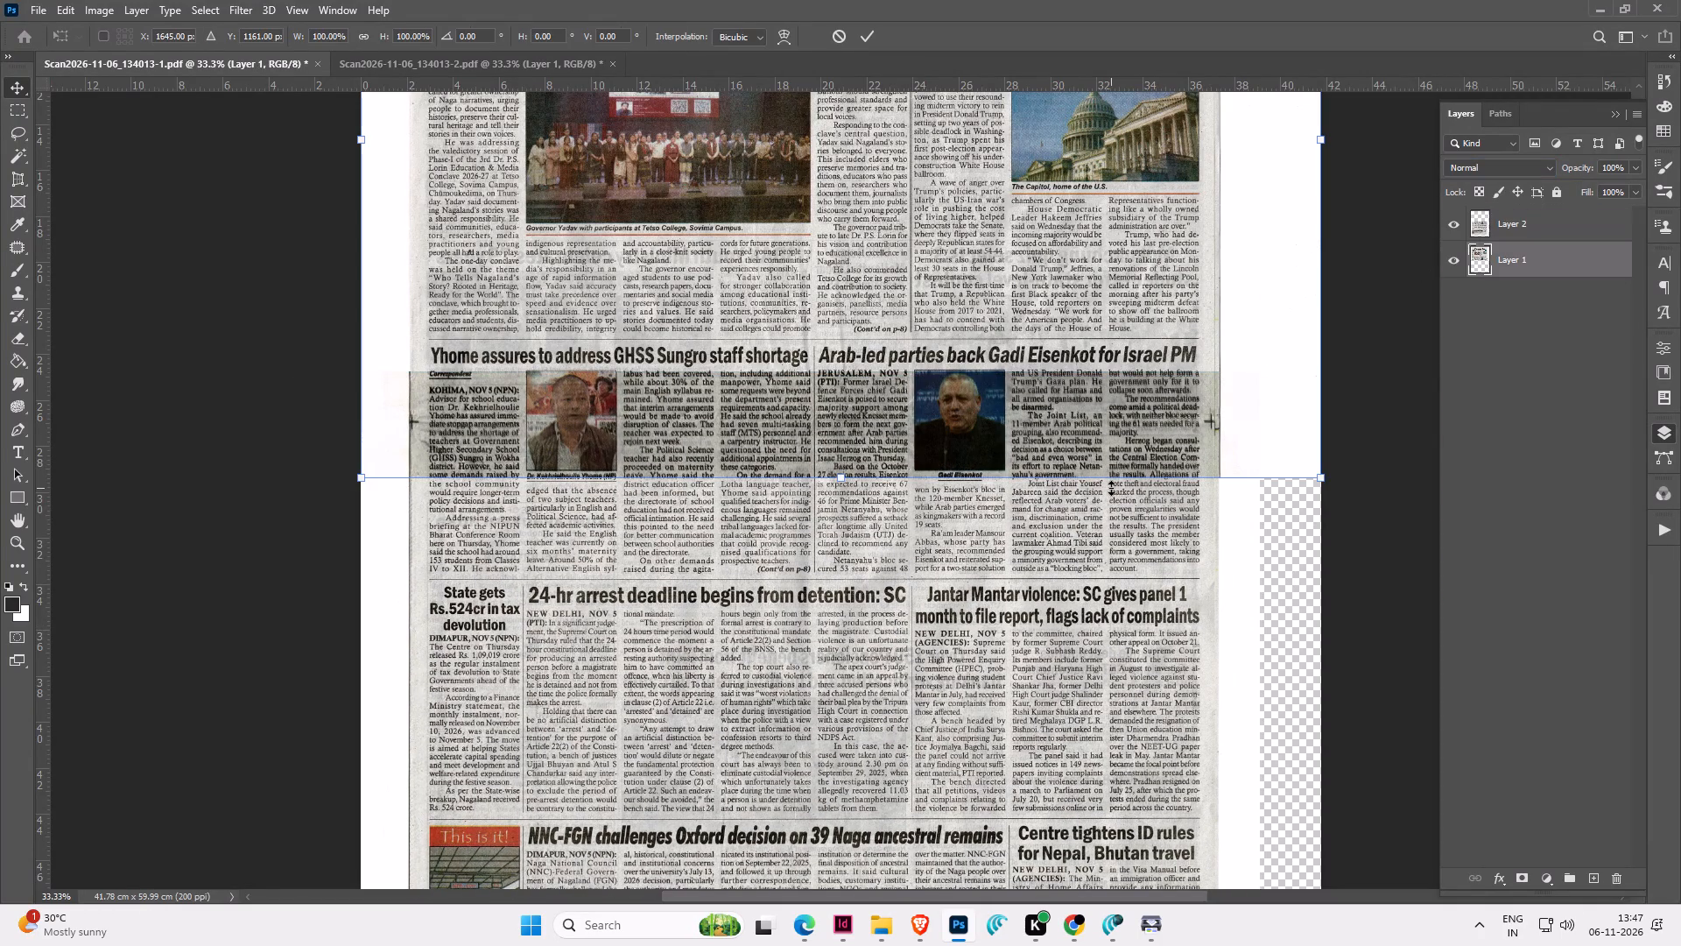
scroll(1162, 421, "up", 6, "alt")
left_click(1205, 404)
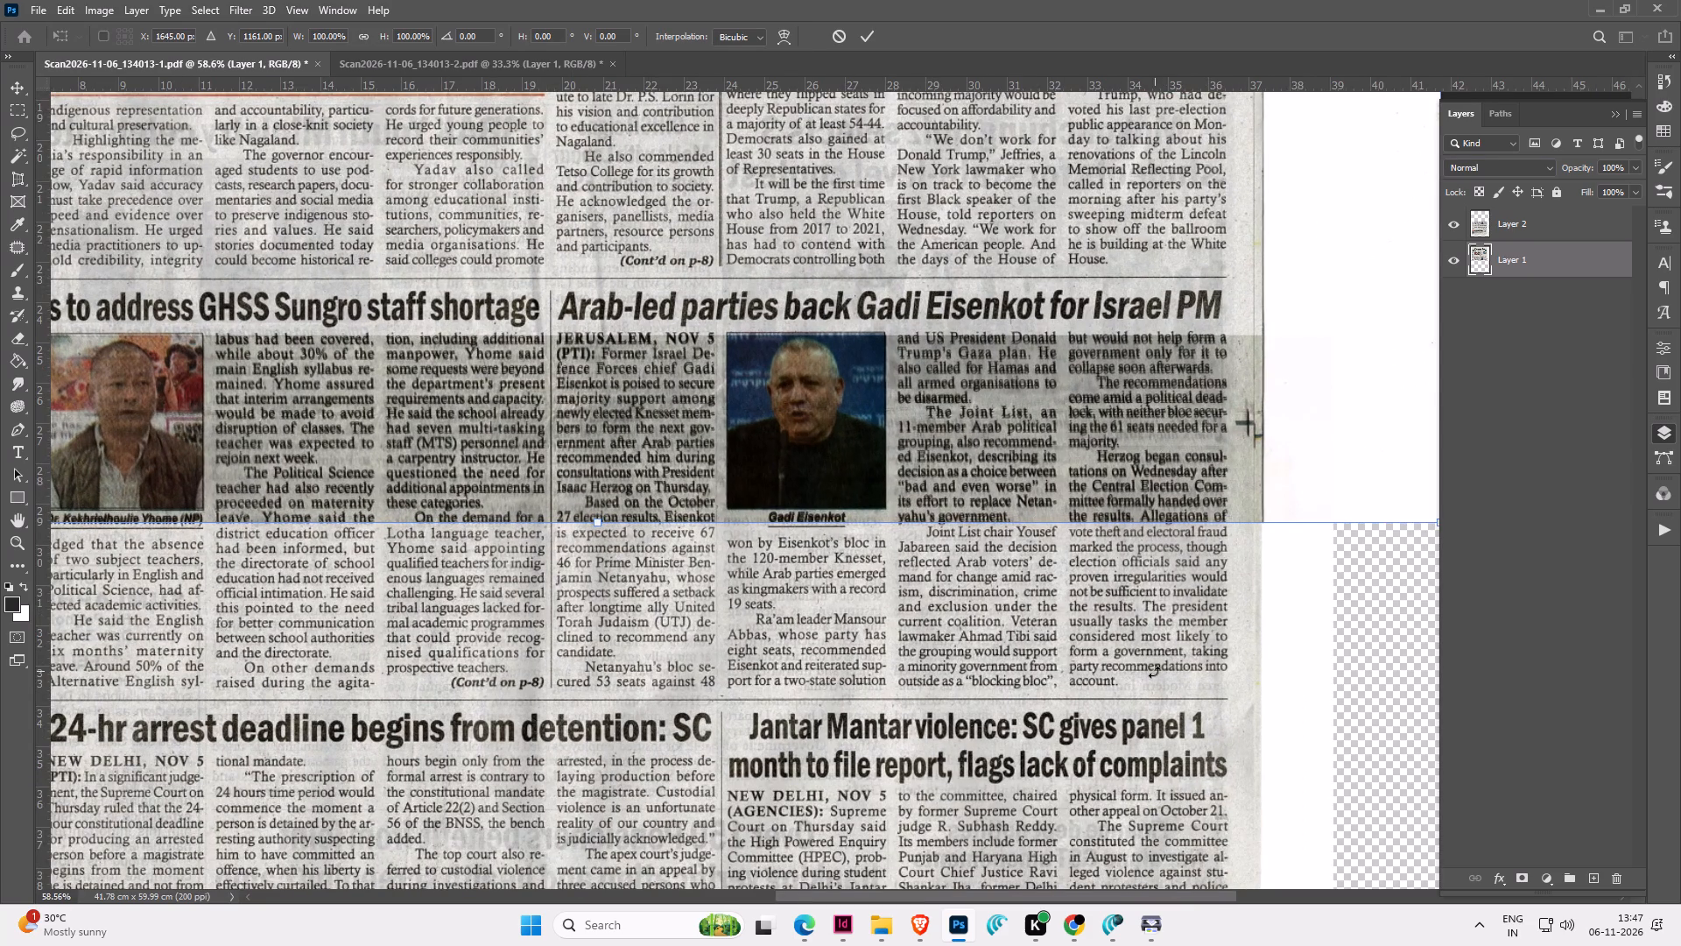
left_click(1154, 672)
left_click(1551, 229)
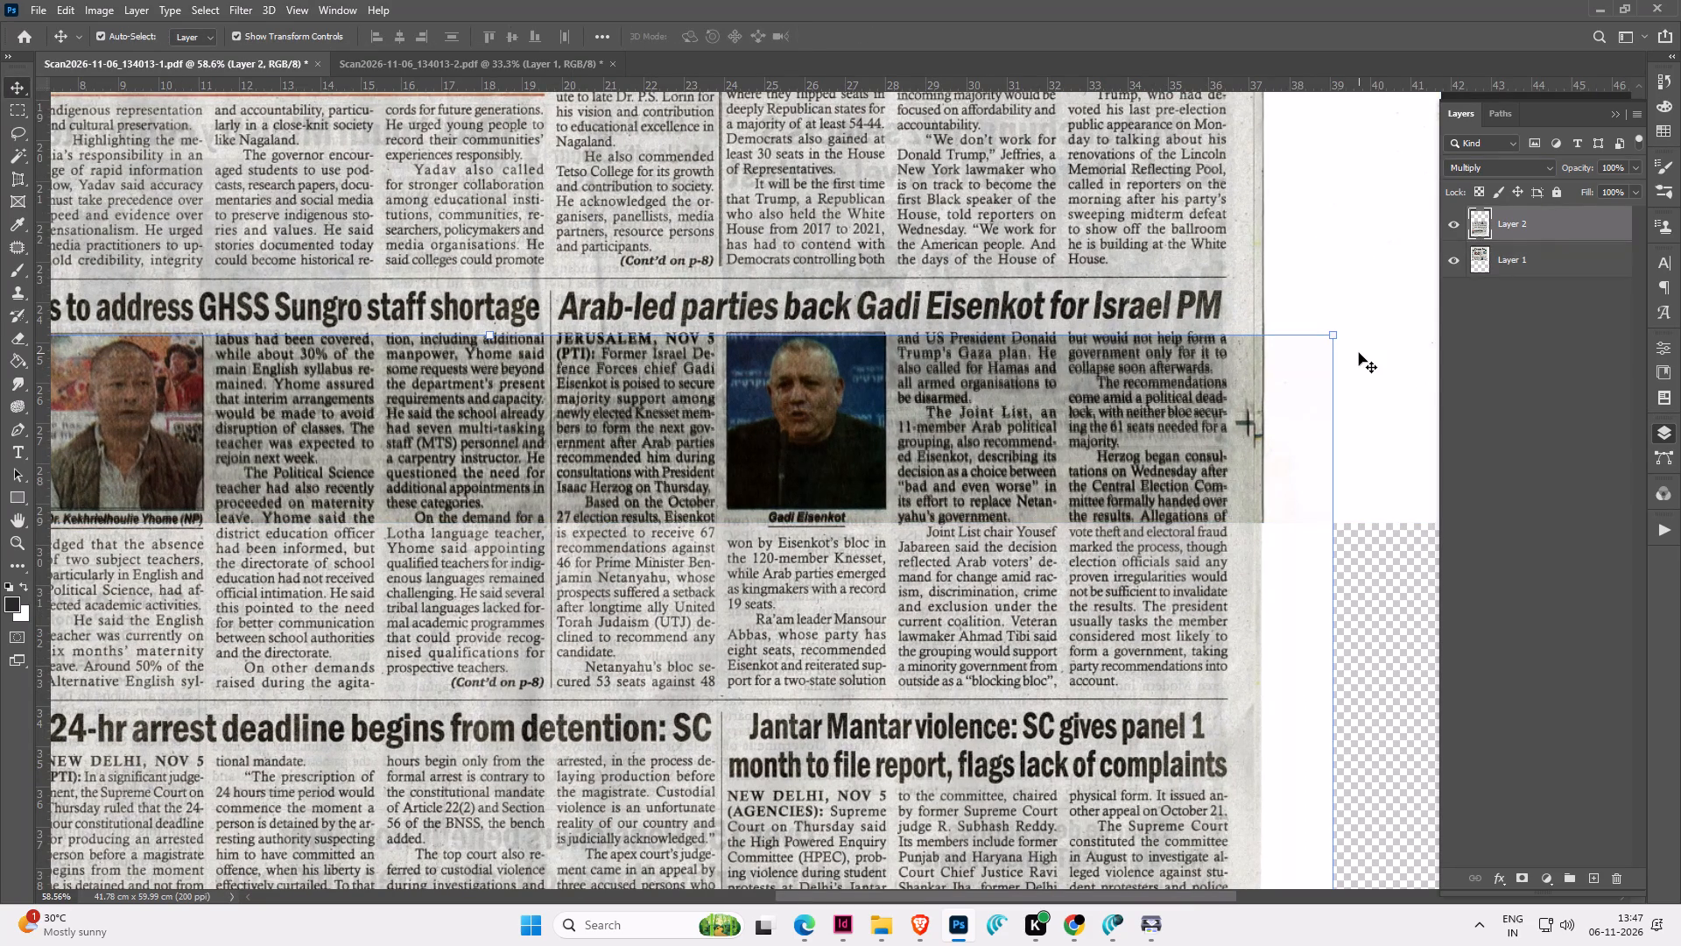
key("Up")
key("Left")
key("Up")
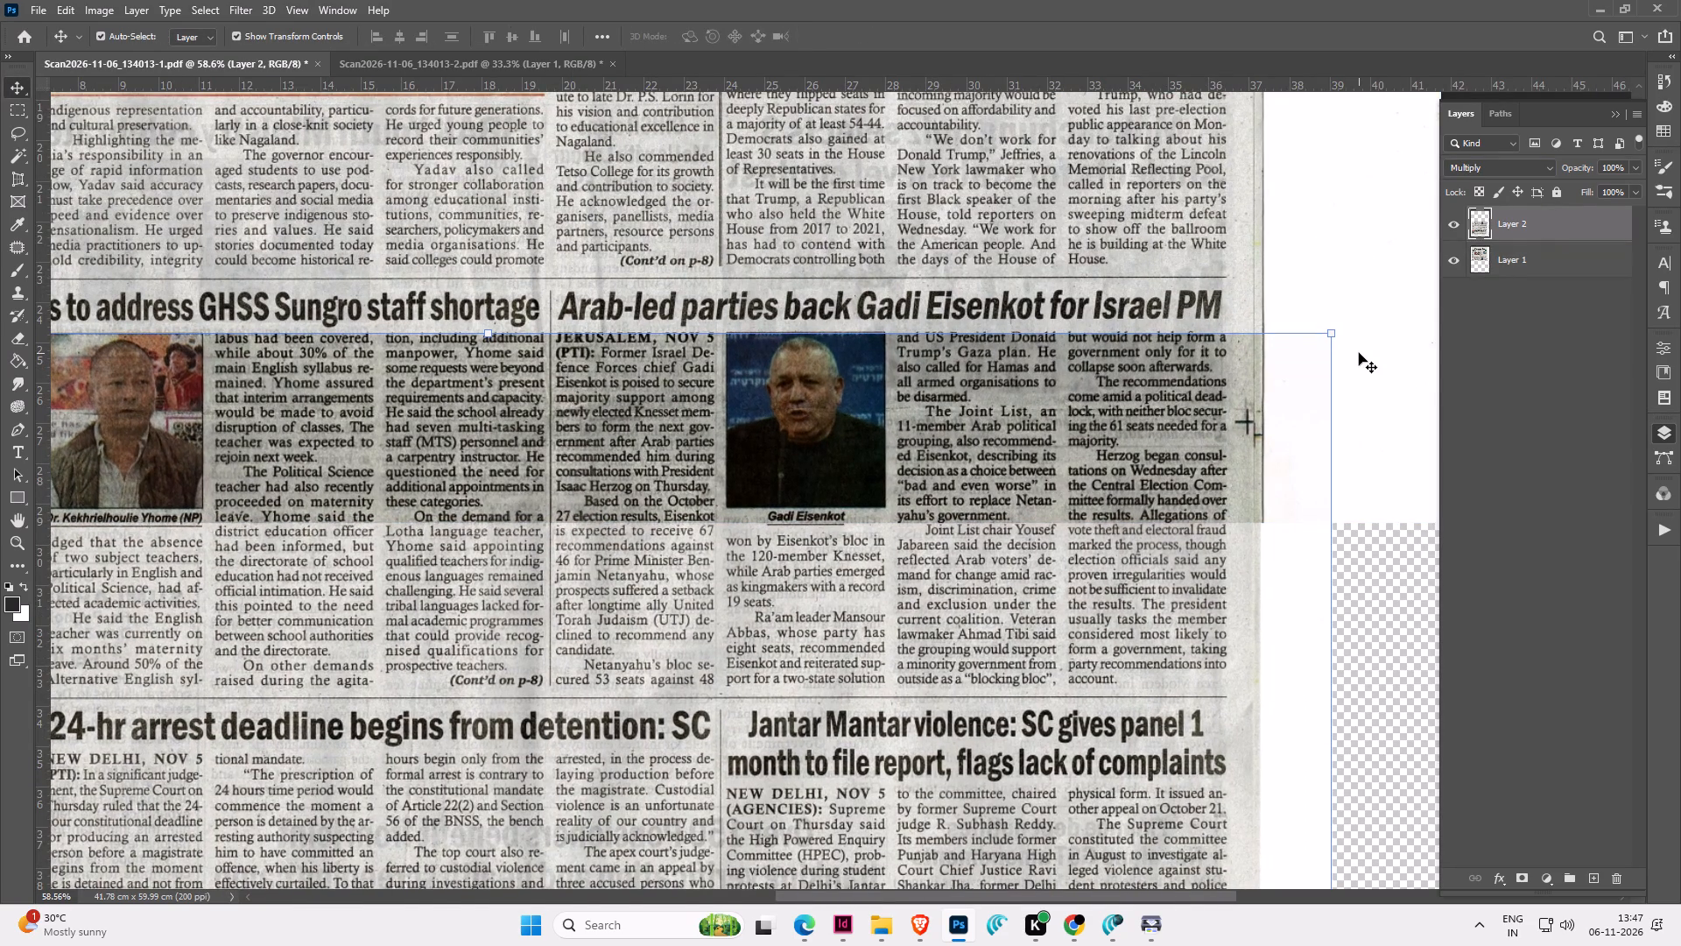
key("Right")
scroll(1051, 480, "down", 3, "alt")
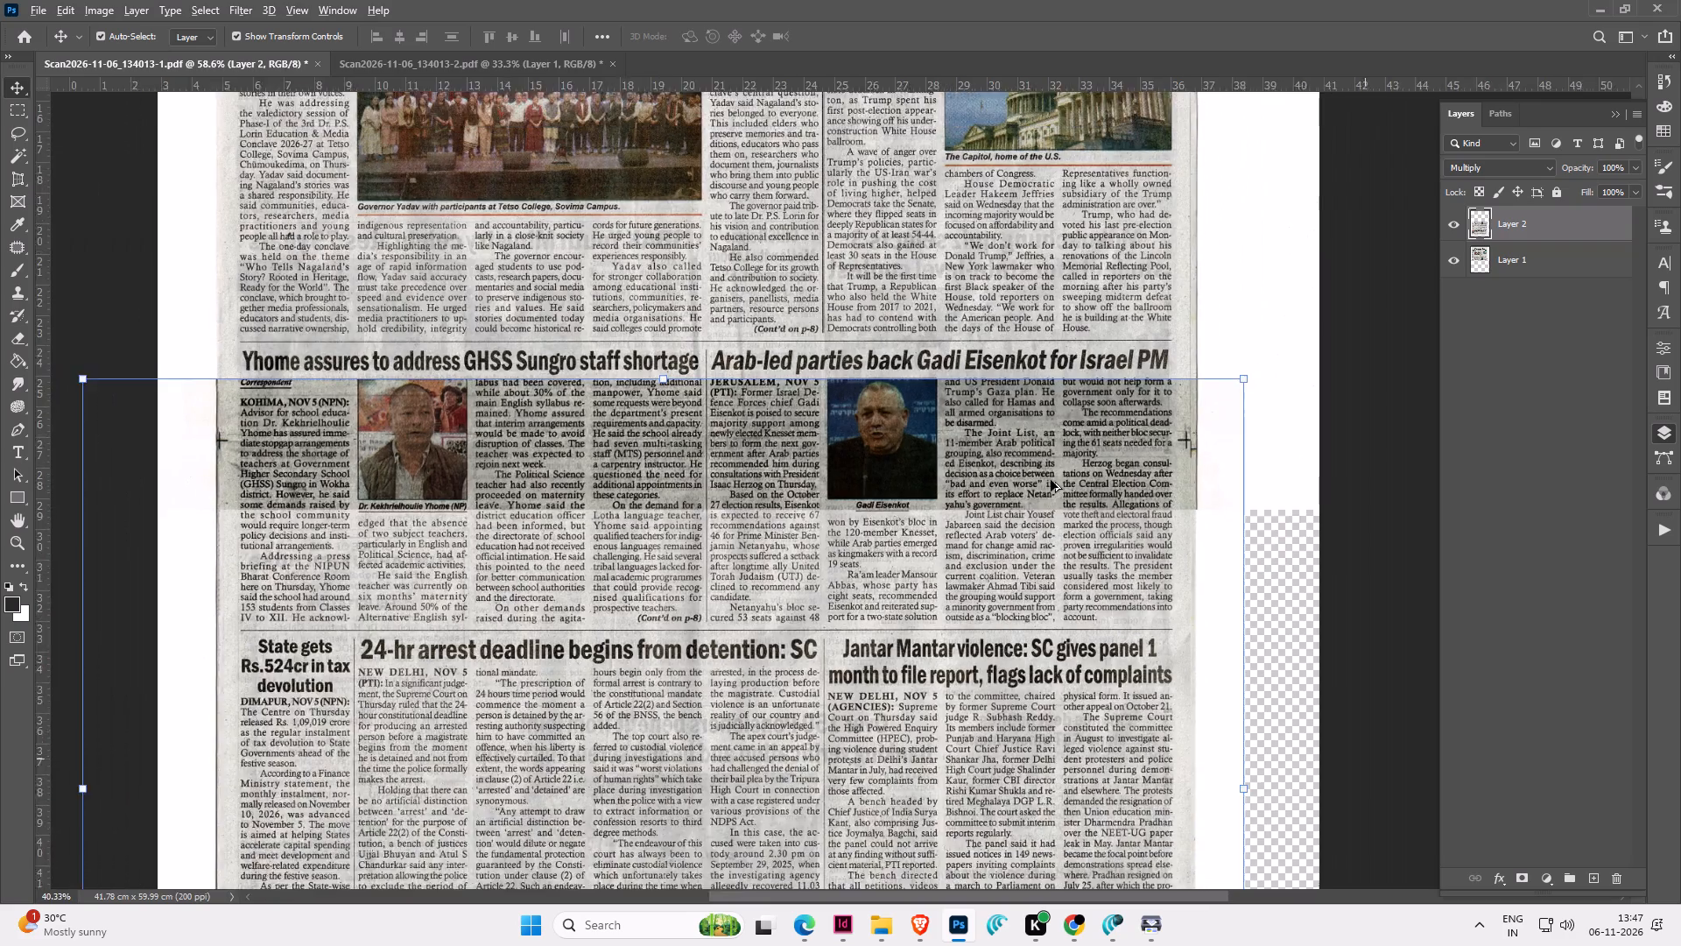
scroll(1051, 480, "down", 4, "alt")
scroll(461, 494, "up", 7, "alt")
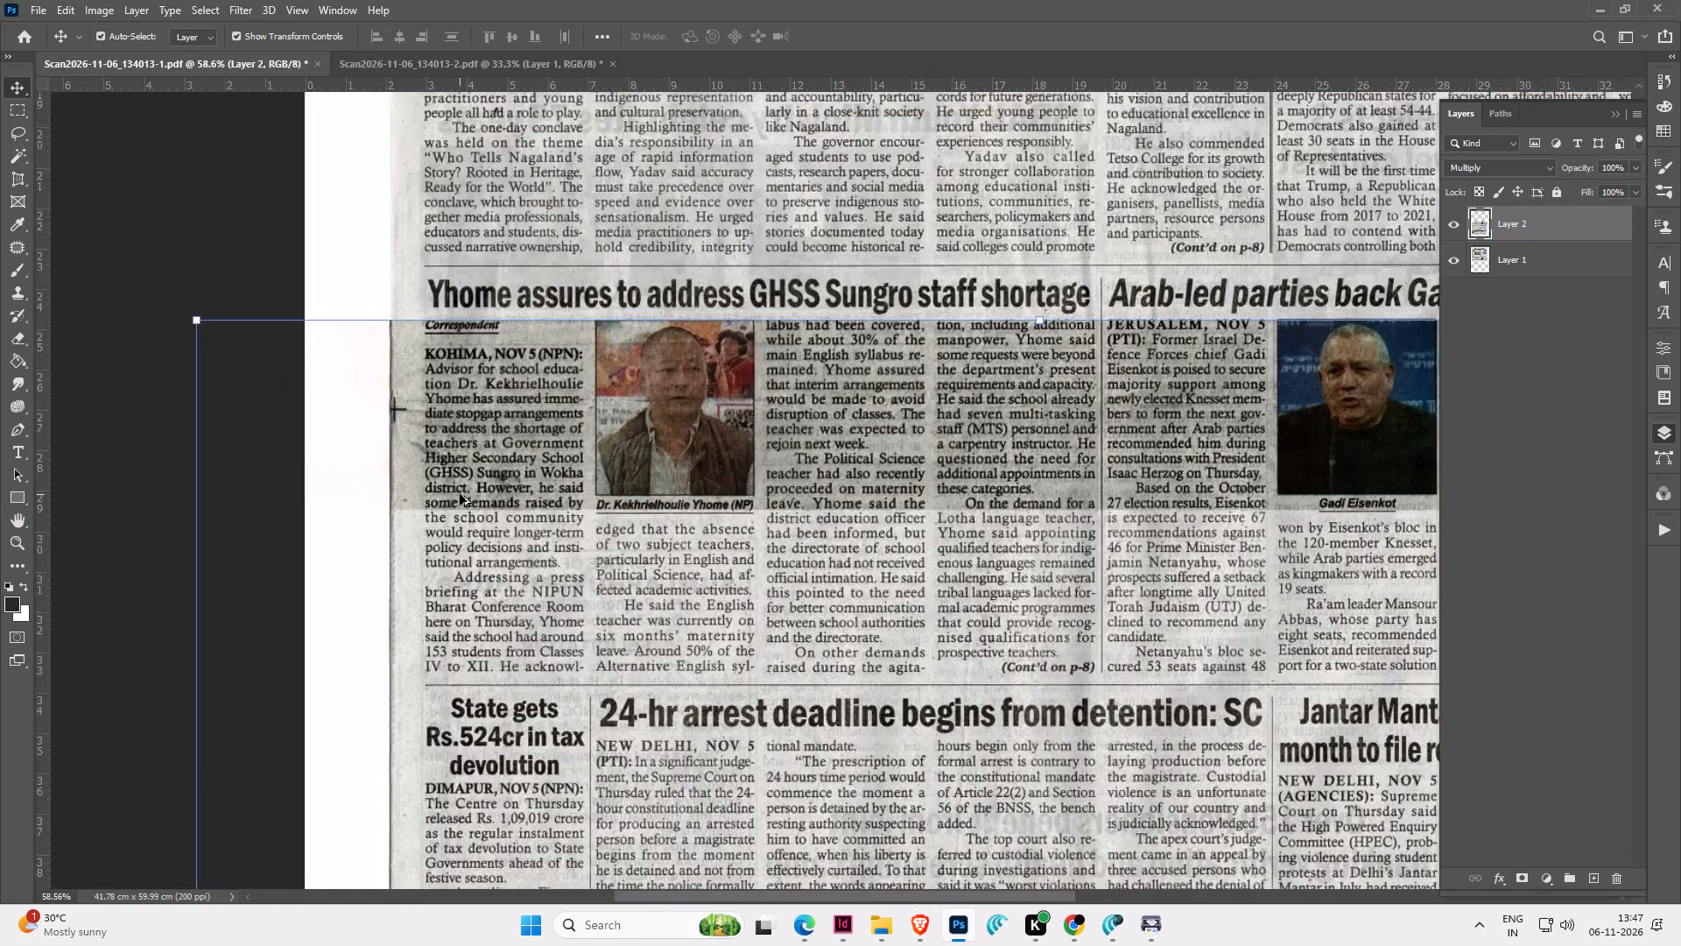
Delete a full-width strip of the page 2 layer down to the bottom of the portraits, with the selection feathered 10 pixels.
scroll(460, 493, "down", 7, "alt")
left_click(14, 110)
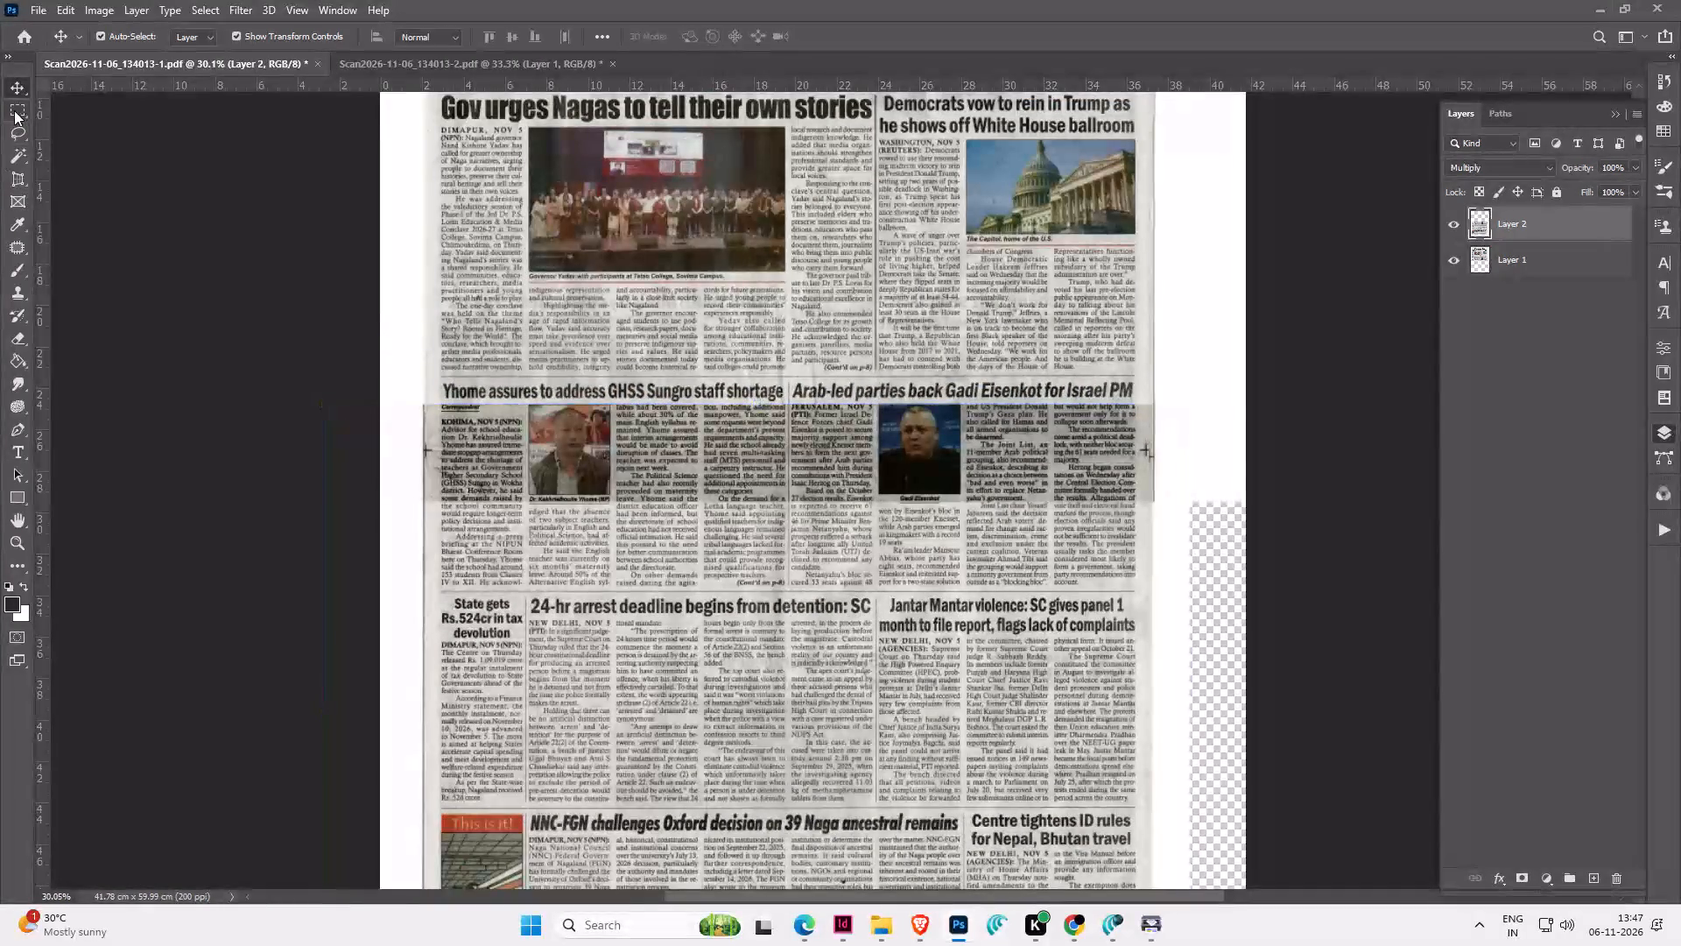
left_click_drag(292, 320, 1310, 493)
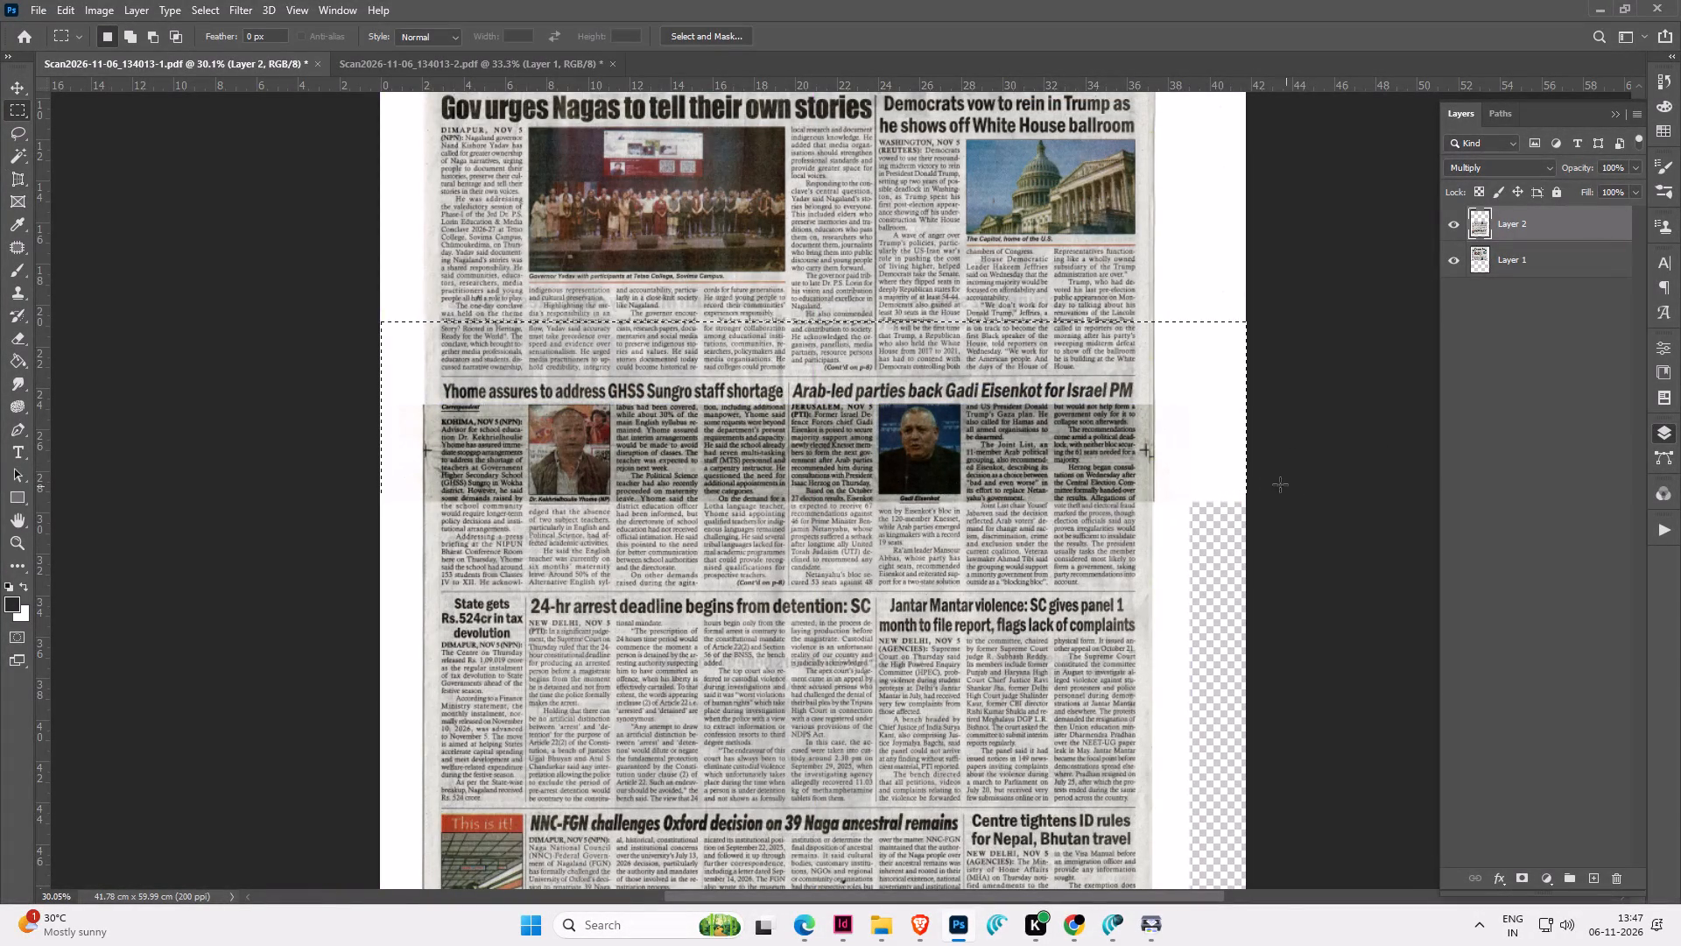
right_click(775, 396)
left_click(822, 434)
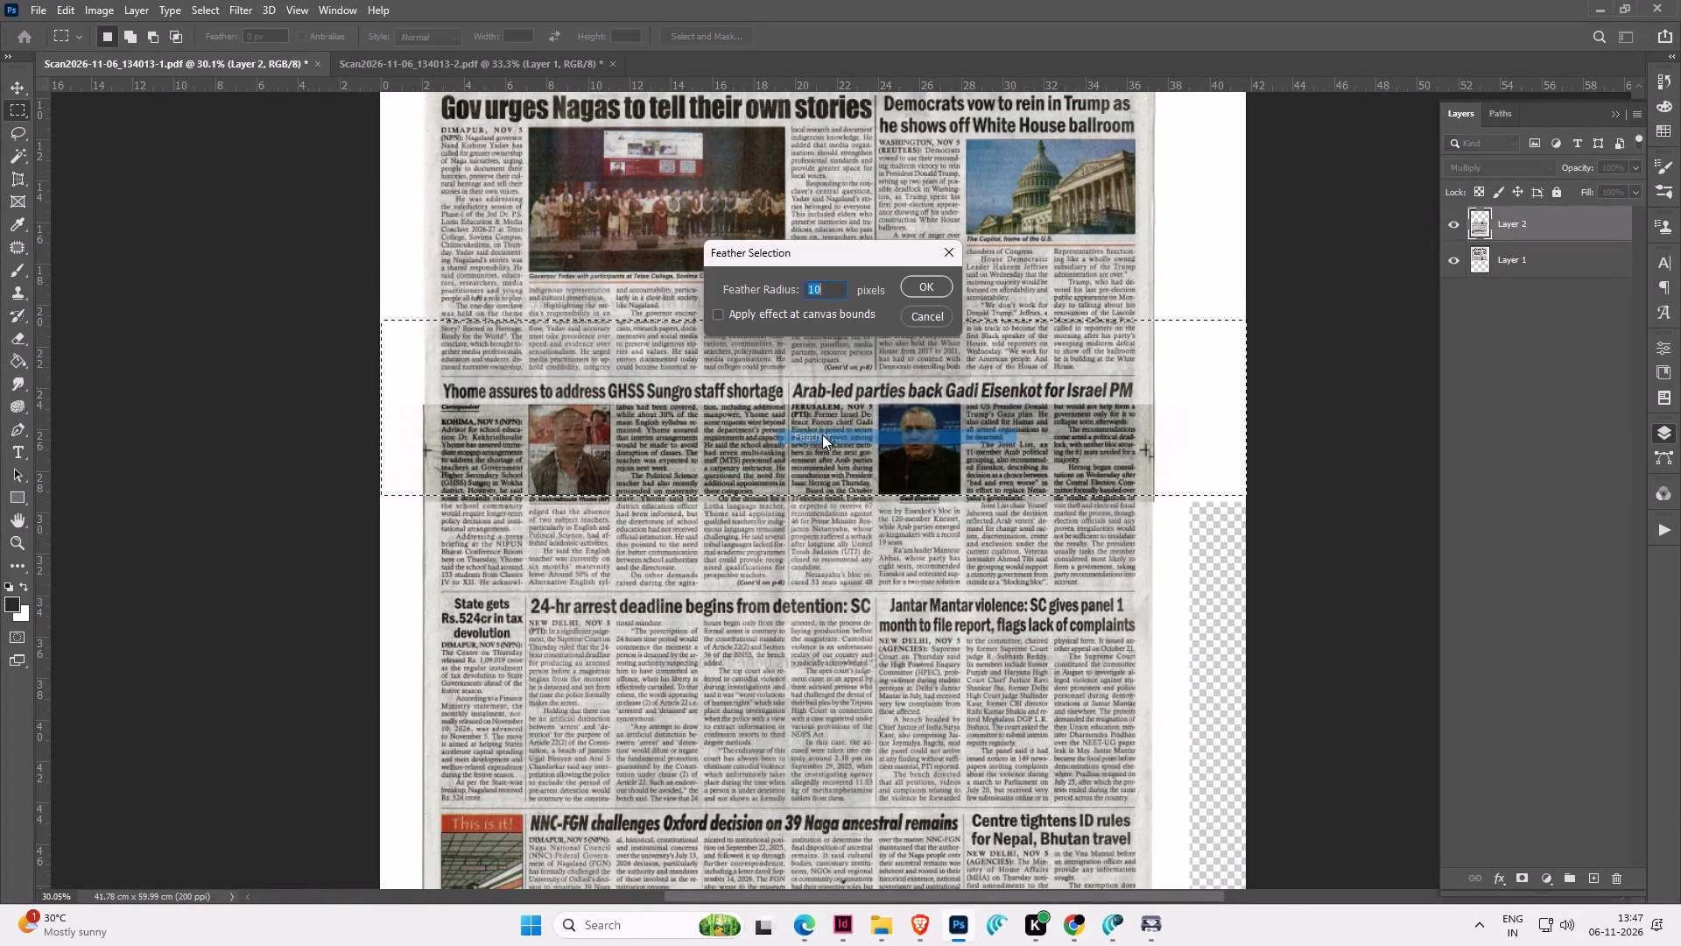
key("Return")
key("Delete")
left_click(1254, 276)
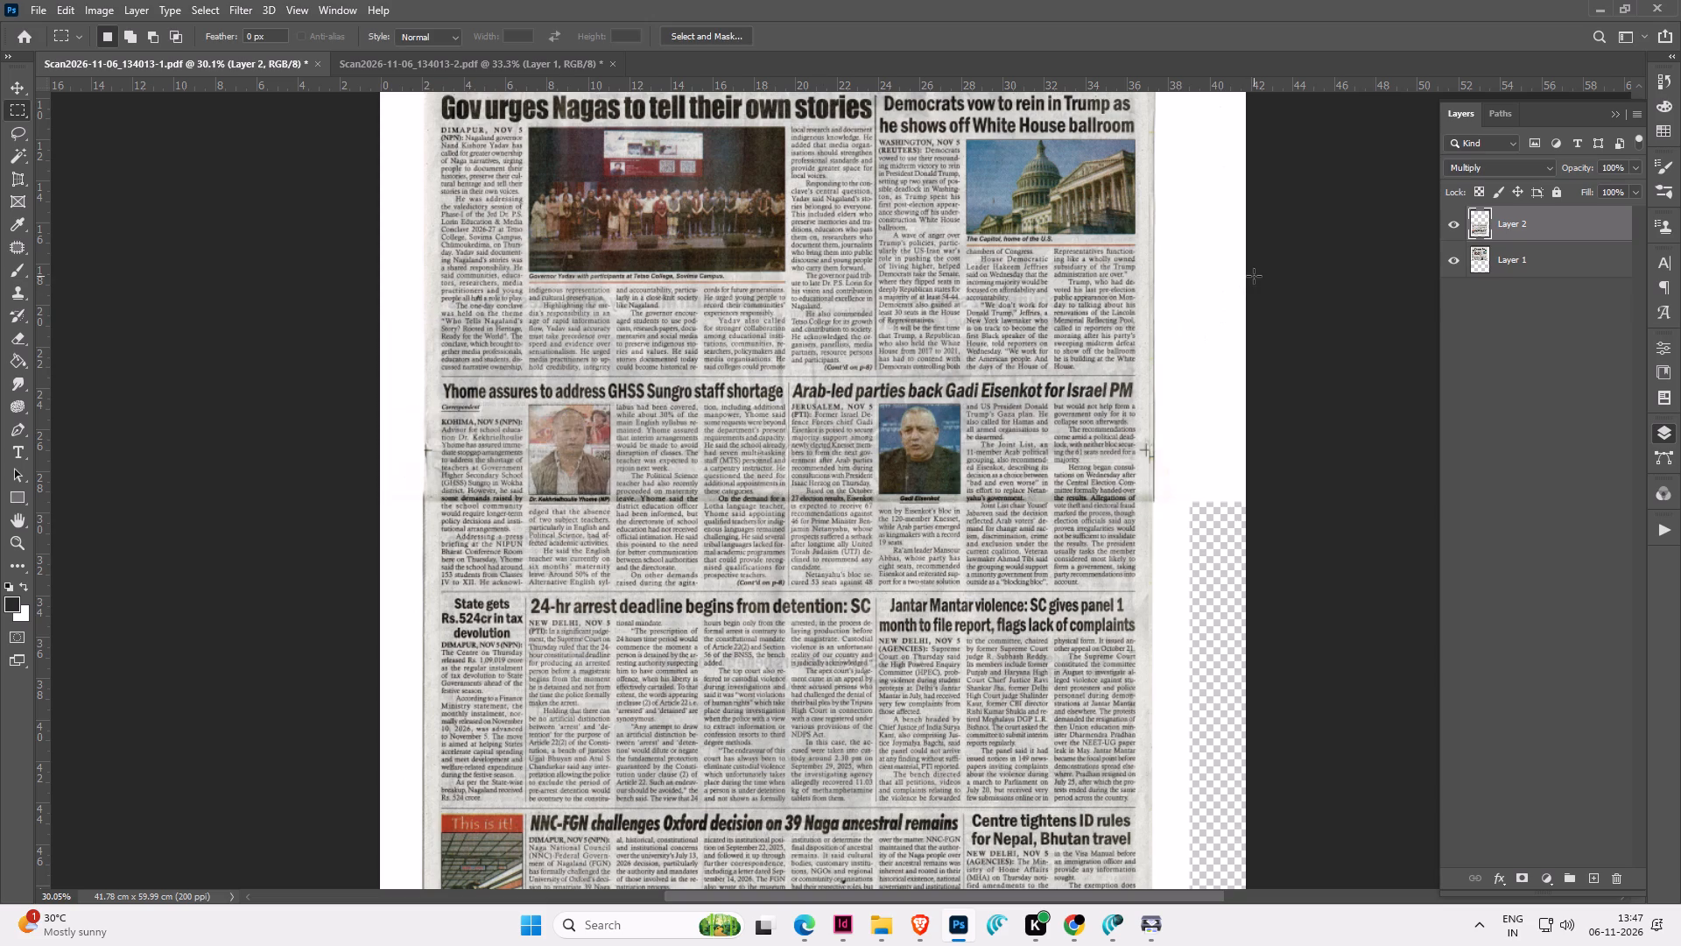
Set the page 2 layer's blend mode back to Normal.
left_click(1485, 166)
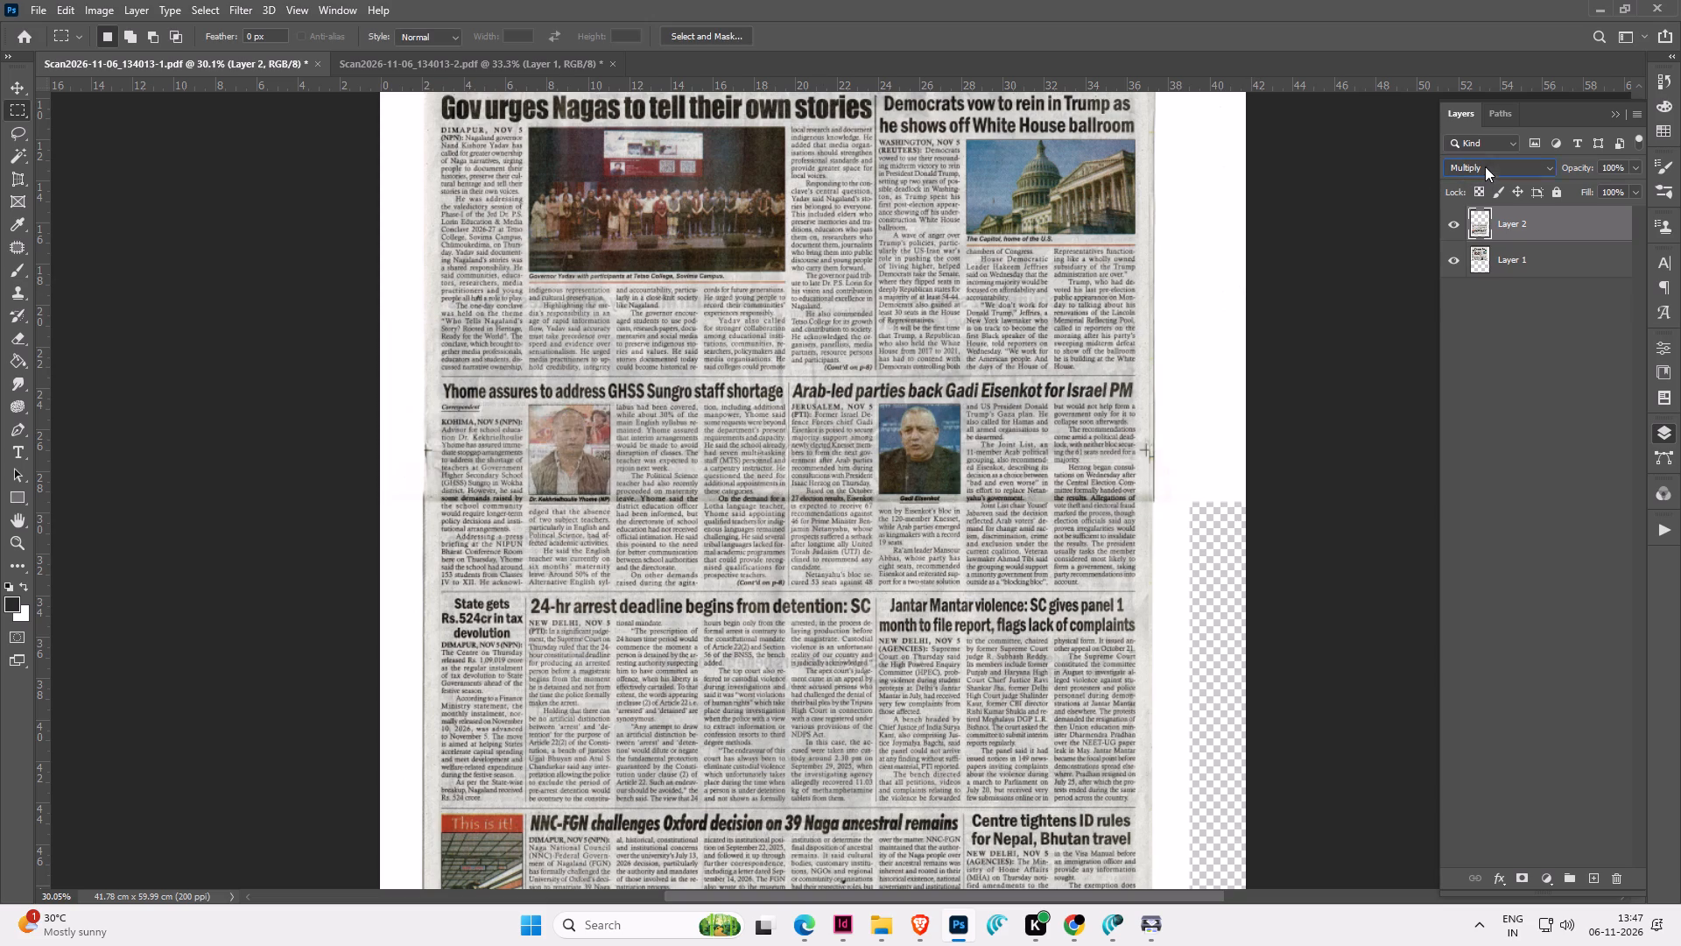
left_click(1472, 179)
left_click(1308, 194)
Crop the document to the printed page, from above the masthead to below the bottom colour marks, about 34 by 52 cm.
scroll(1087, 314, "up", 6)
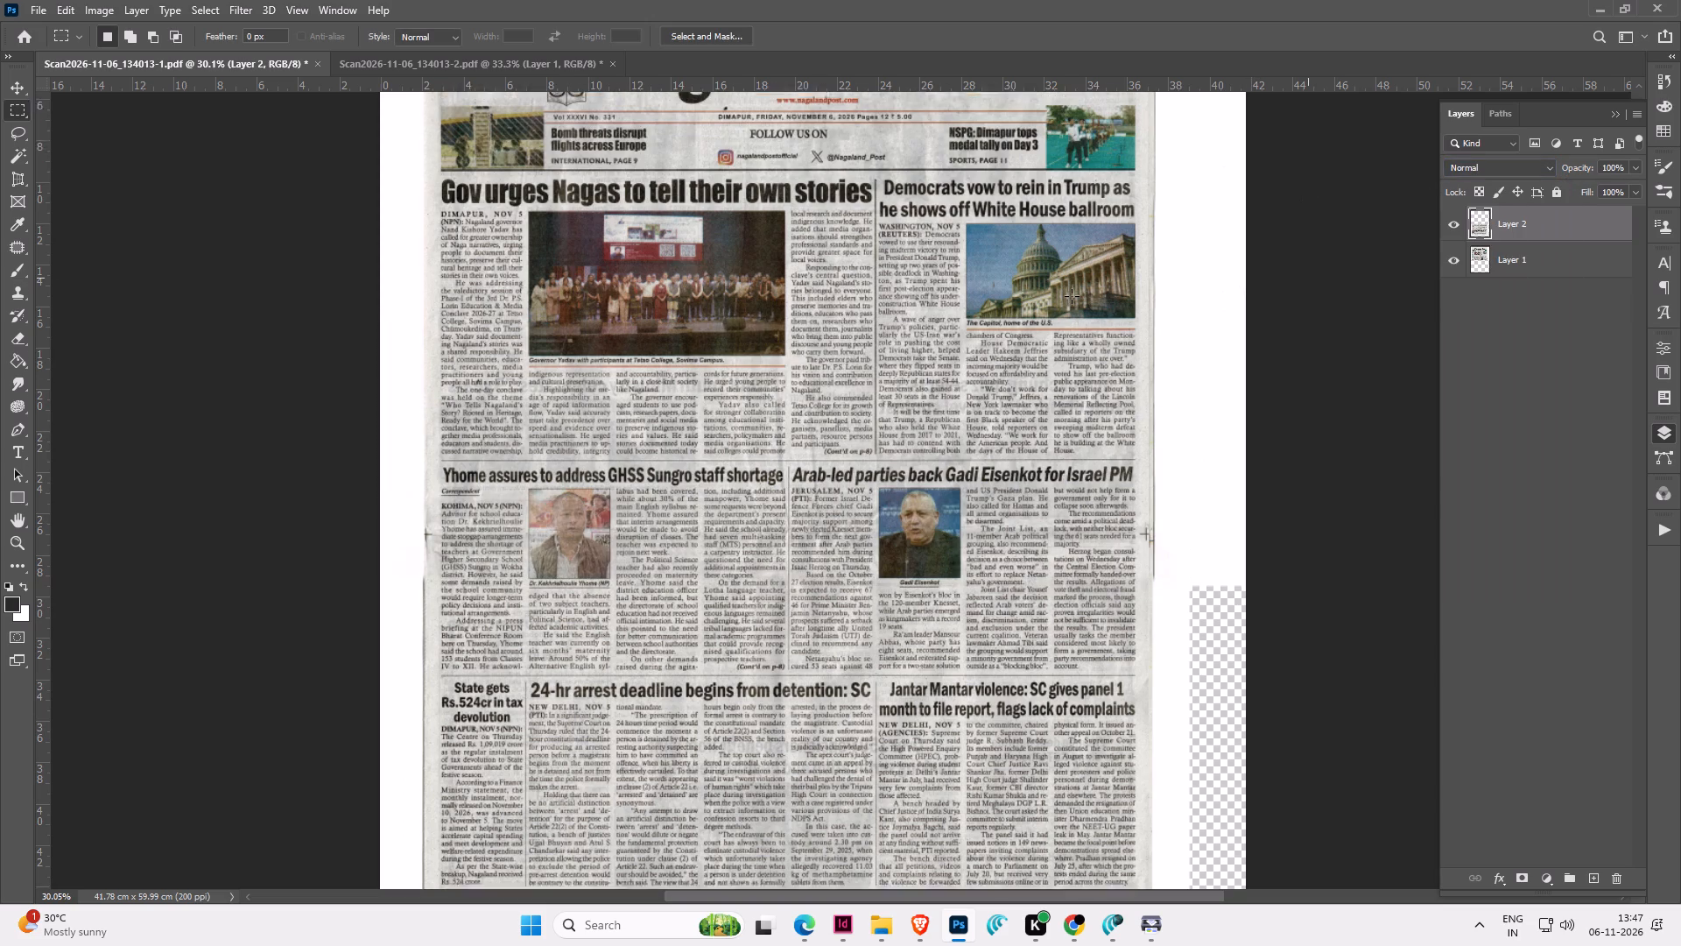
scroll(1072, 296, "up", 5)
scroll(501, 161, "up", 2)
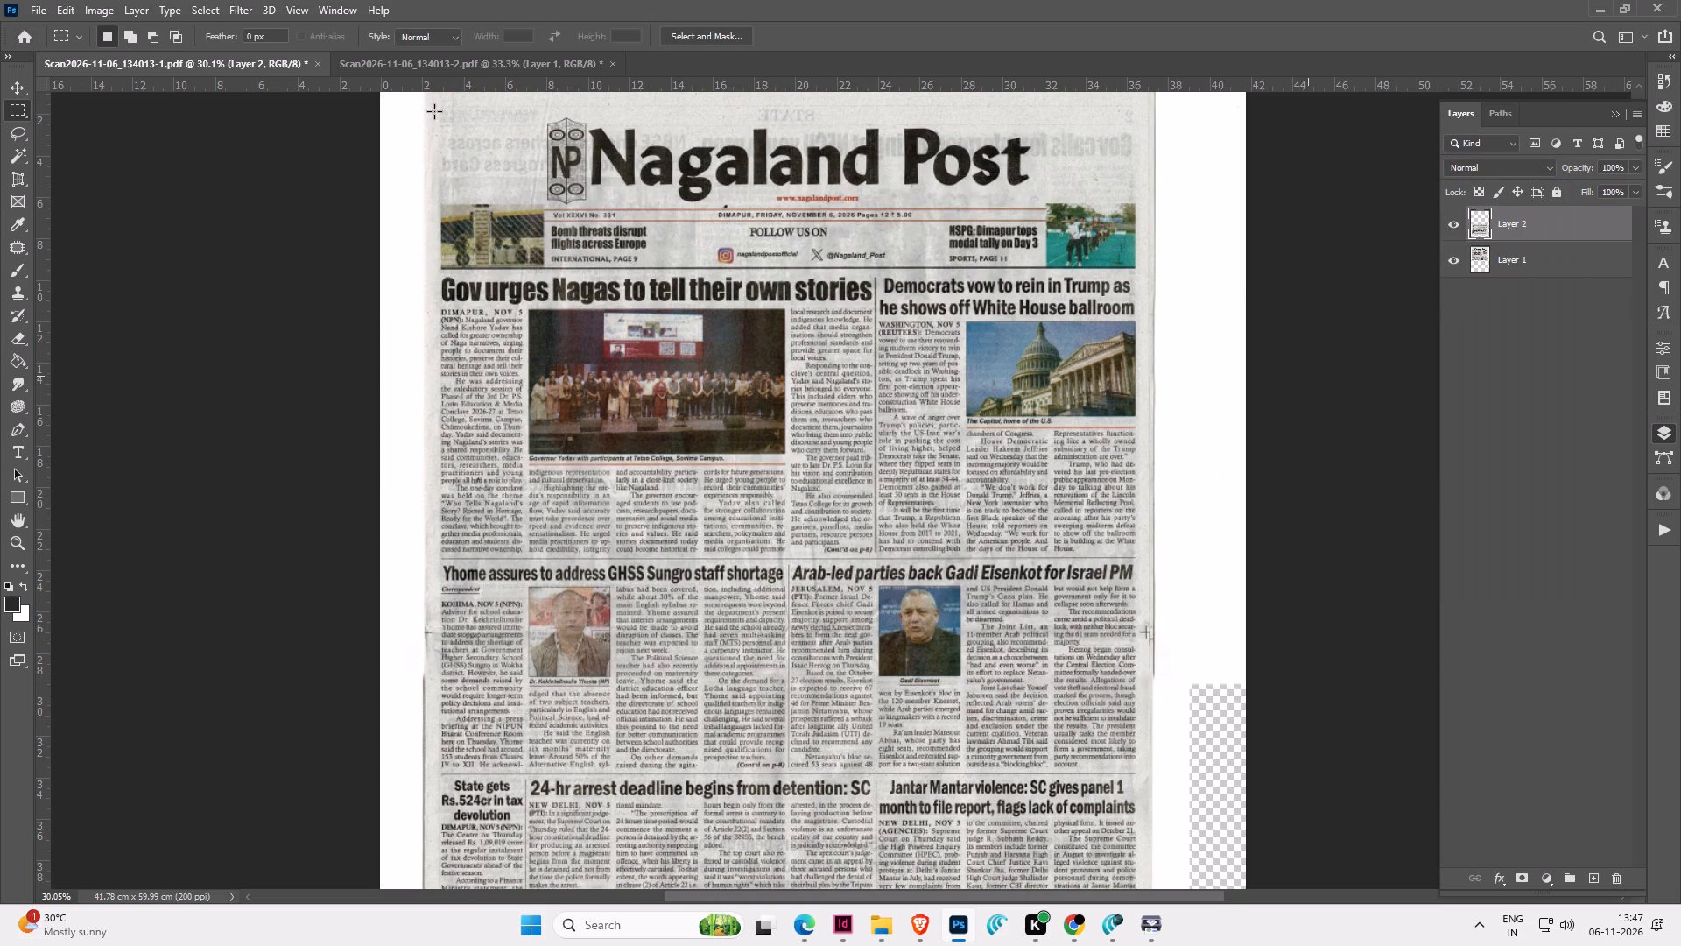
left_click_drag(434, 111, 1115, 815)
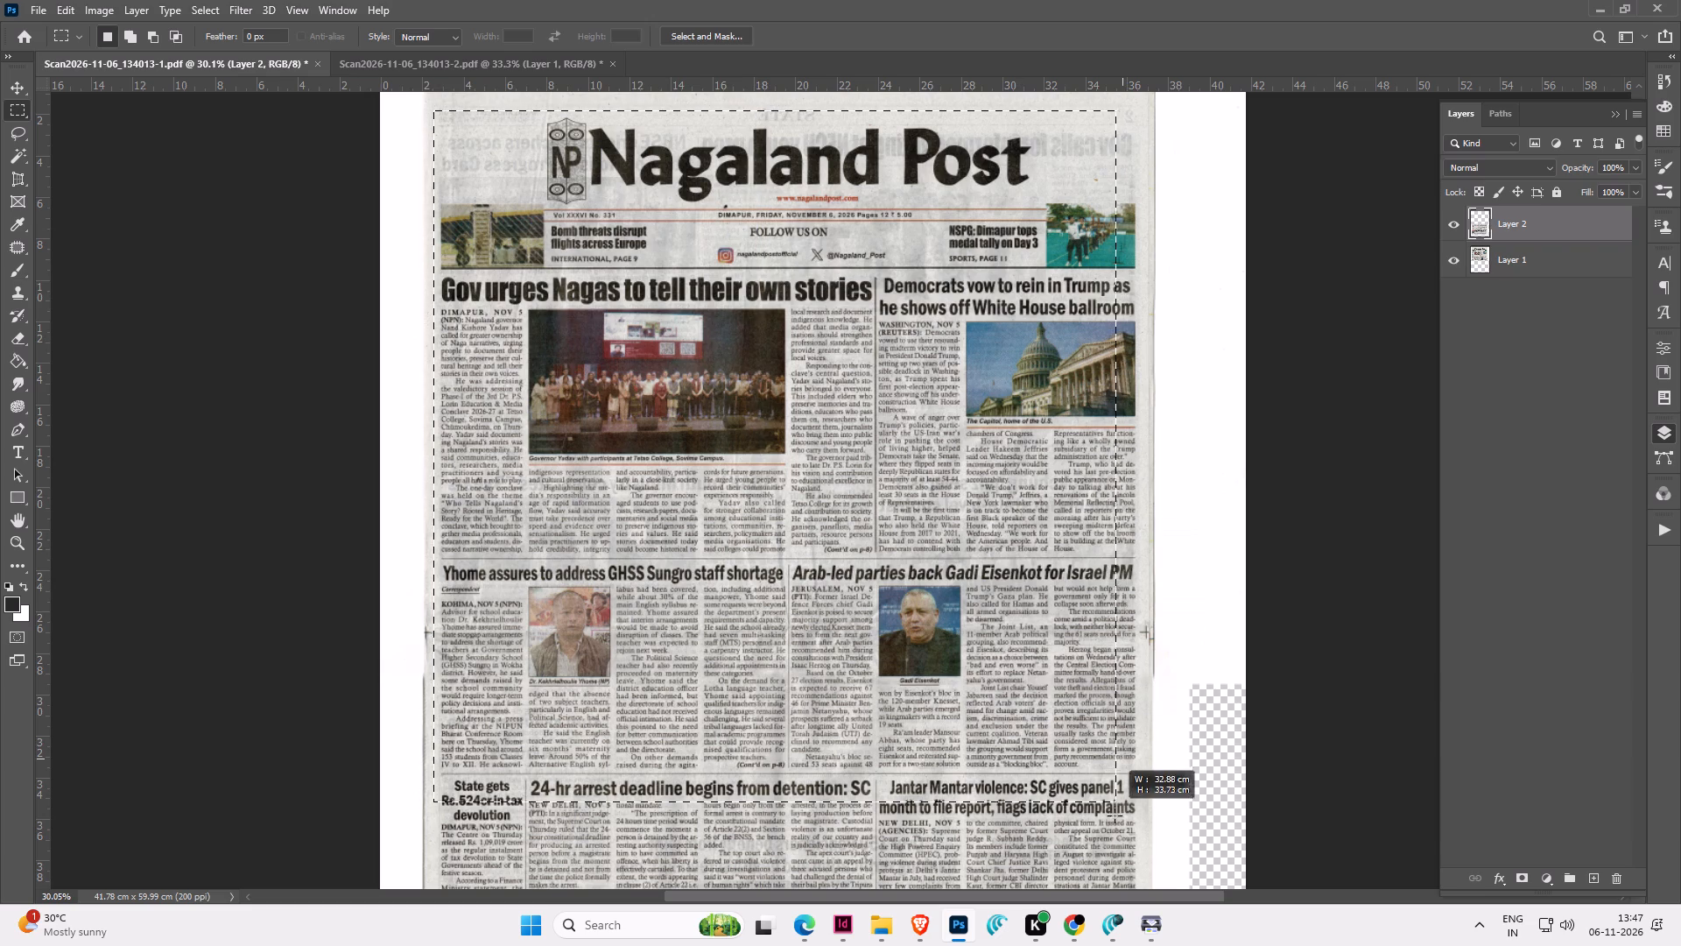
left_click_drag(1115, 815, 1138, 843)
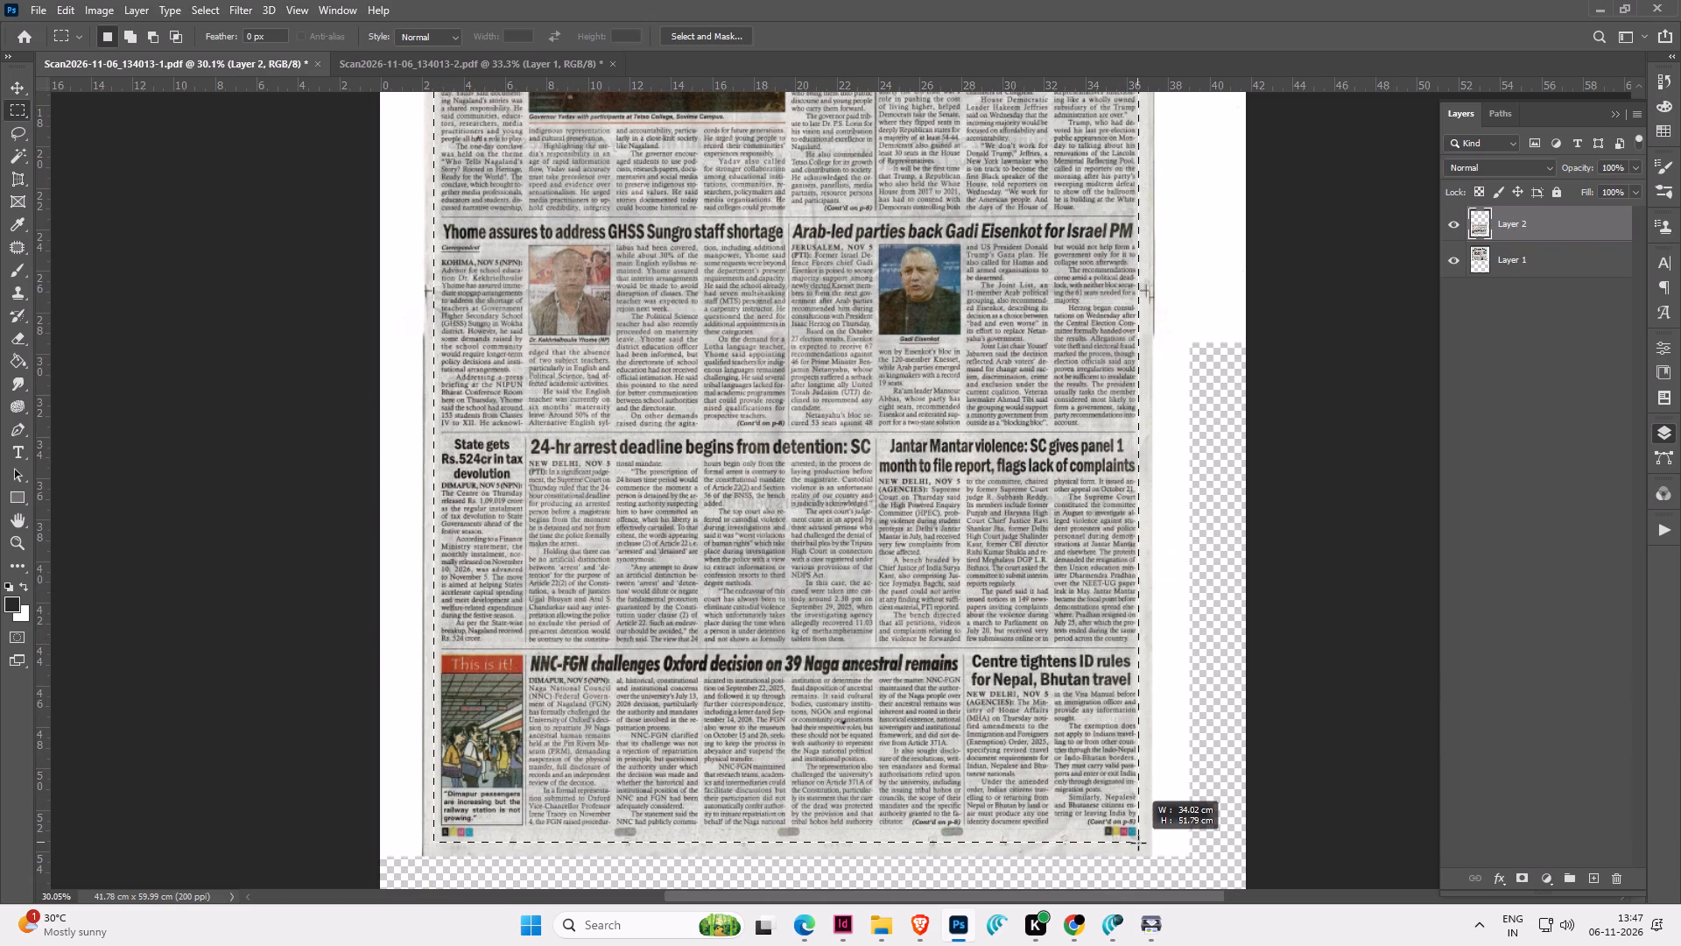
left_click_drag(1138, 843, 1140, 844)
key("alt+i")
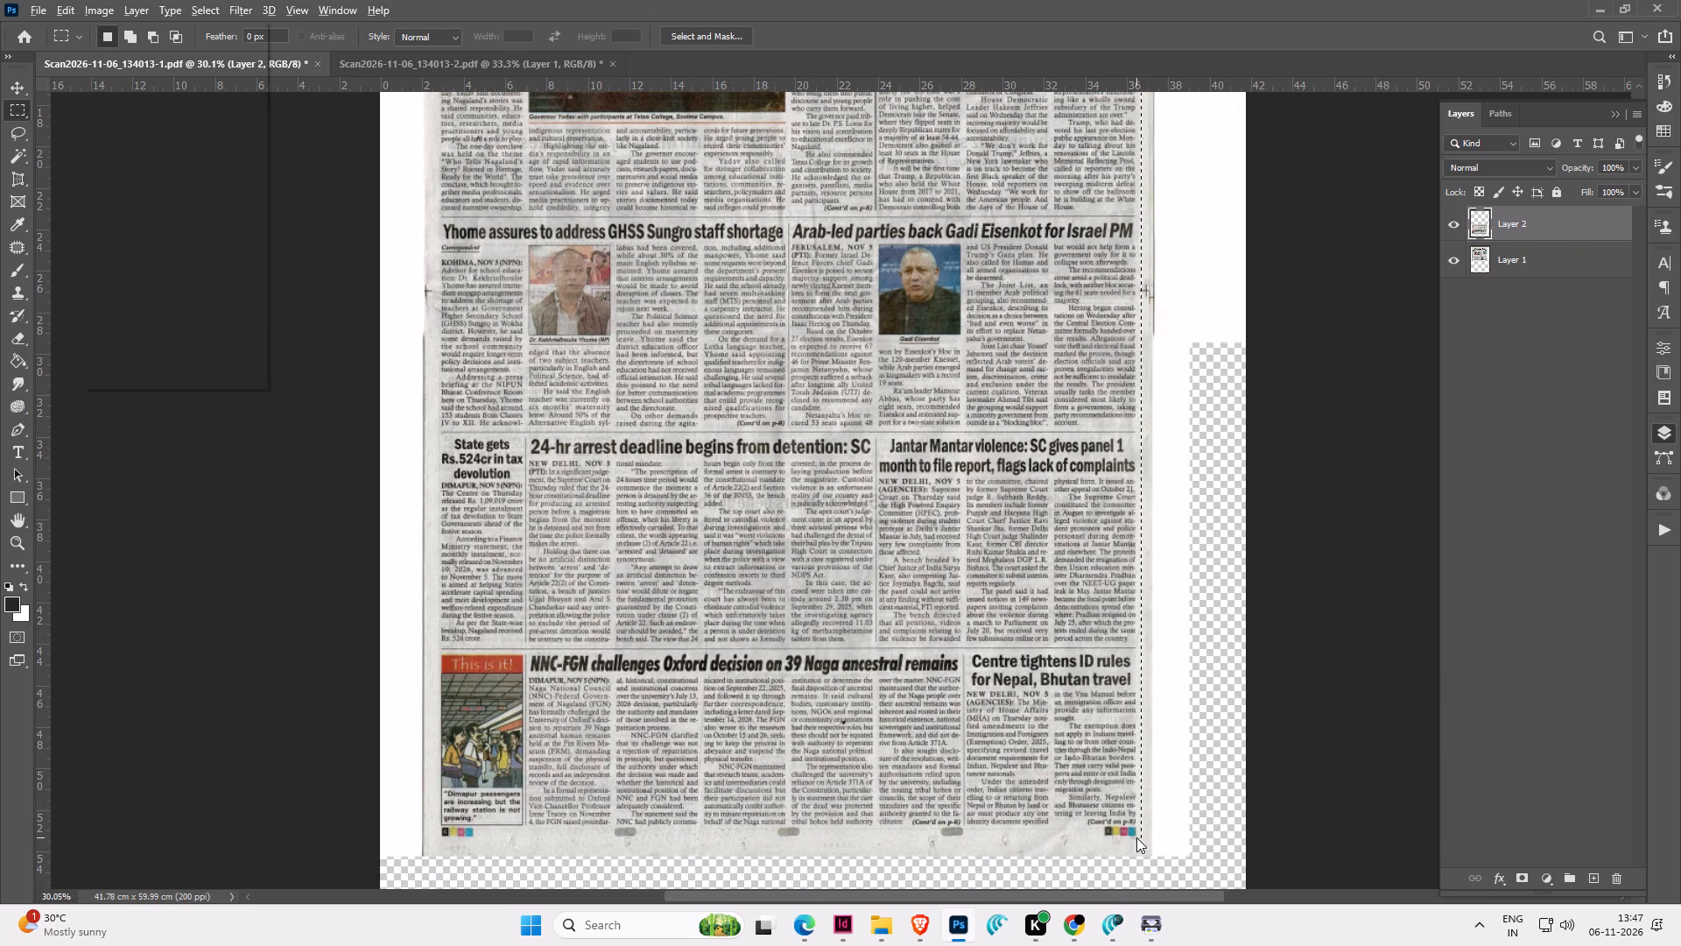
key("alt+p")
scroll(1417, 258, "down", 4, "alt")
scroll(806, 437, "up", 4)
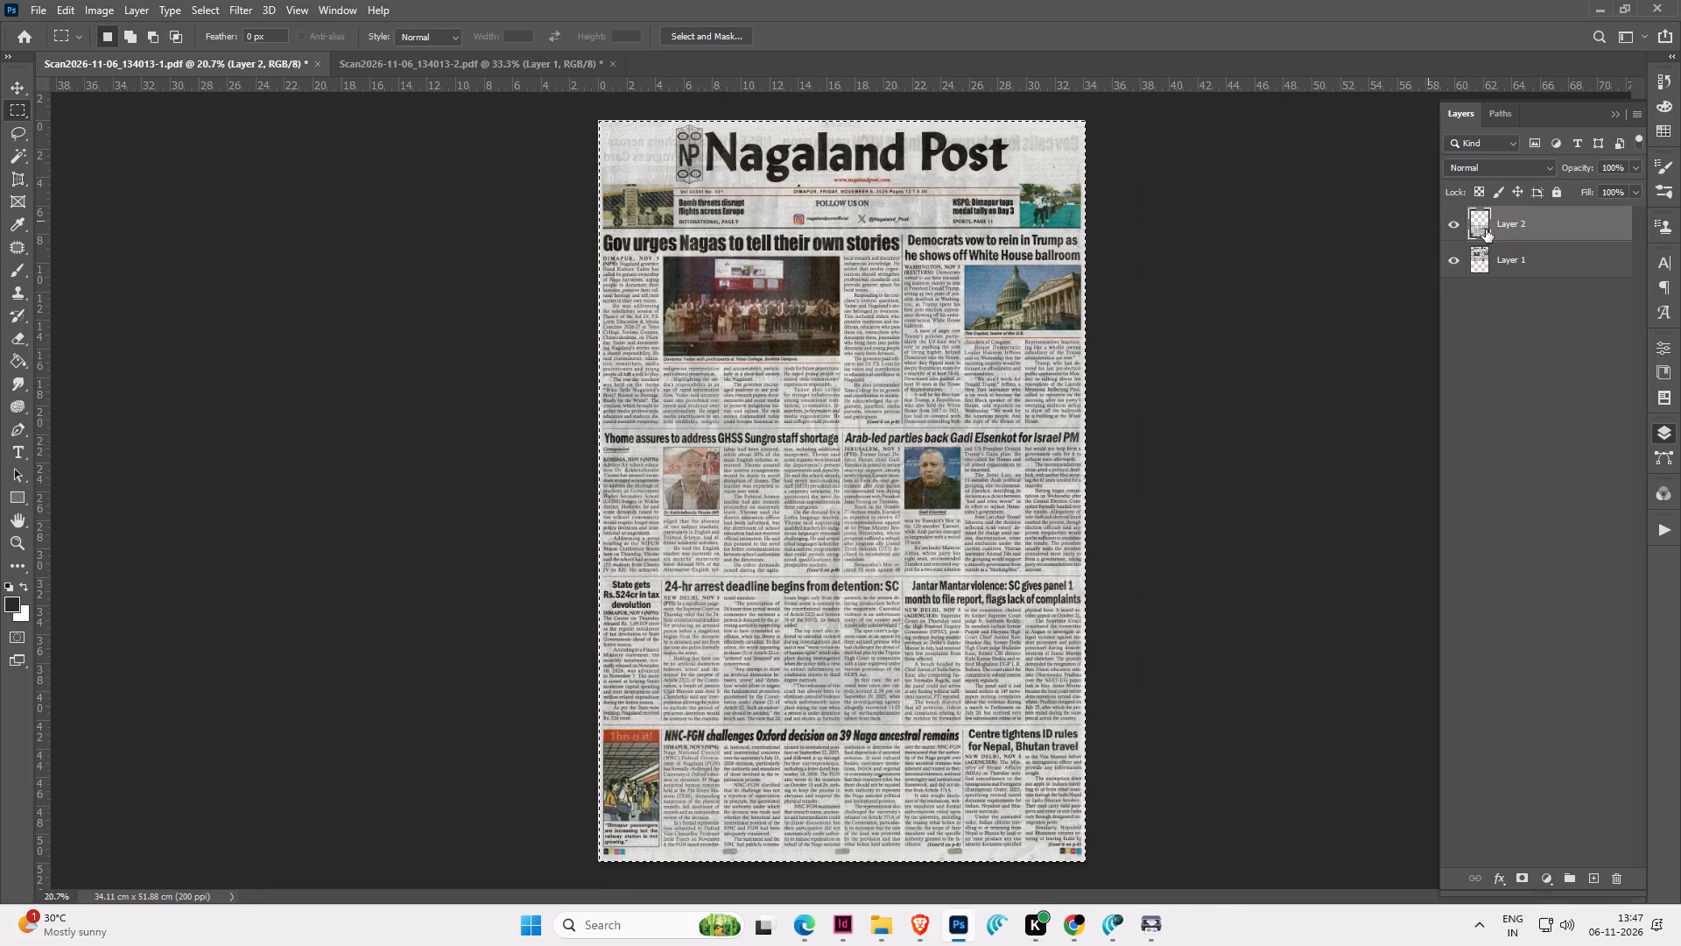
Flatten the merged page into a single background layer and apply Auto Color.
right_click(1537, 236)
left_click(1427, 708)
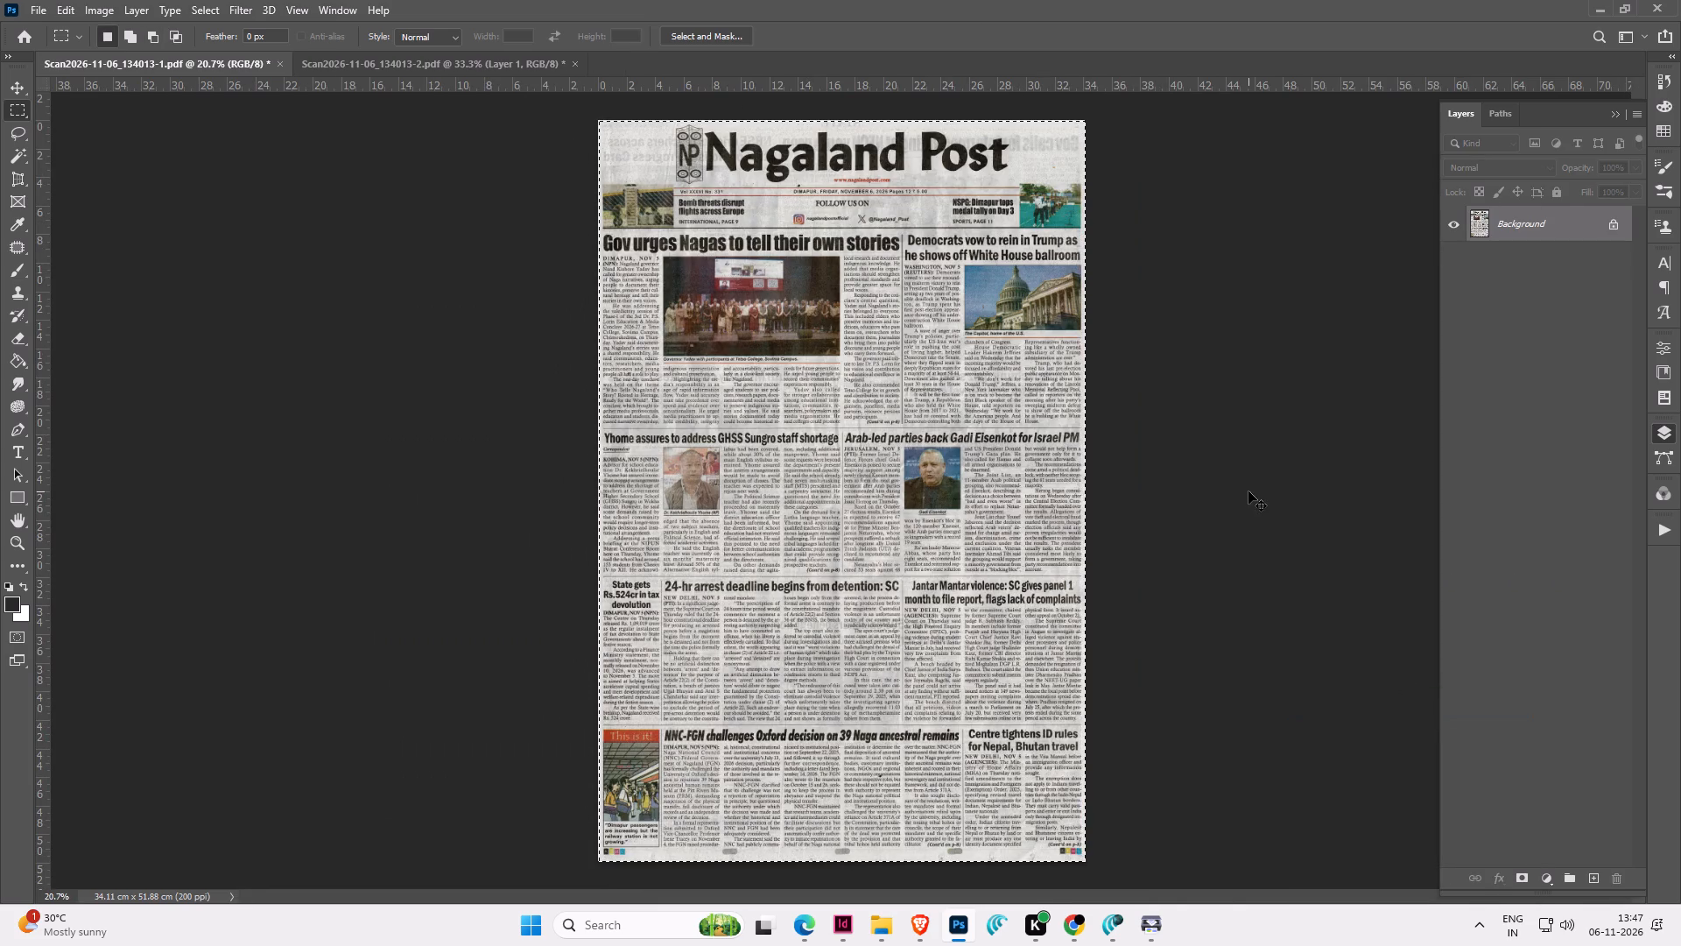
key("ctrl+shift+b")
Resample the page image to a resolution of 72 pixels/inch.
key("ctrl+alt+i")
key("alt+r")
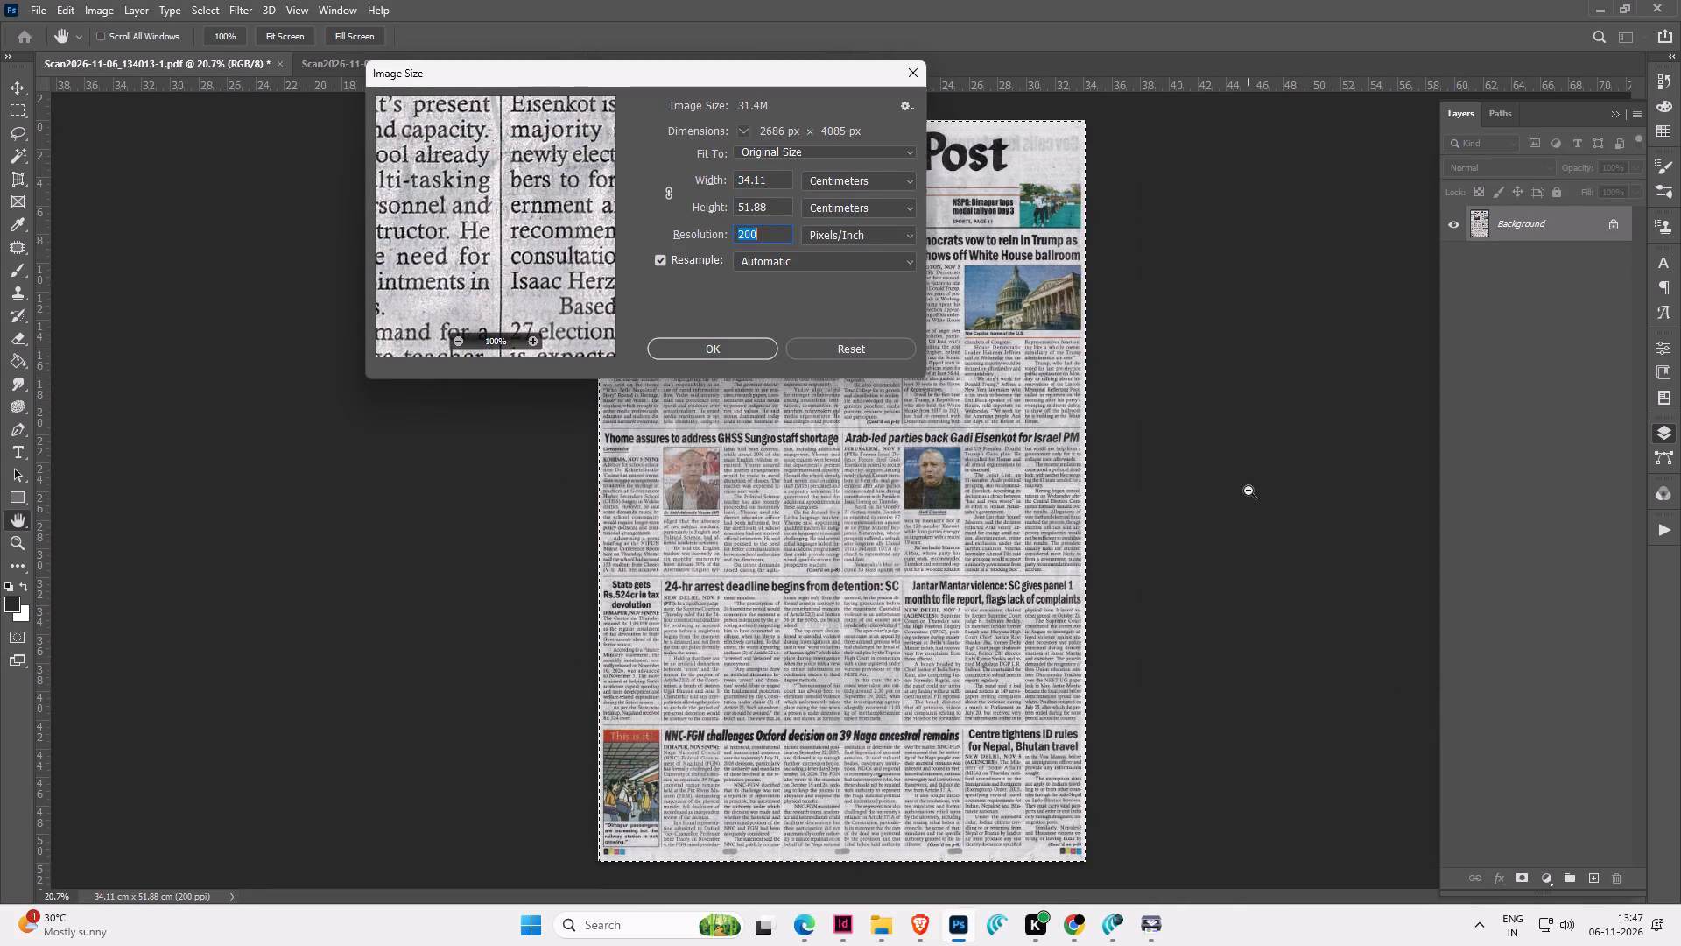
type("72")
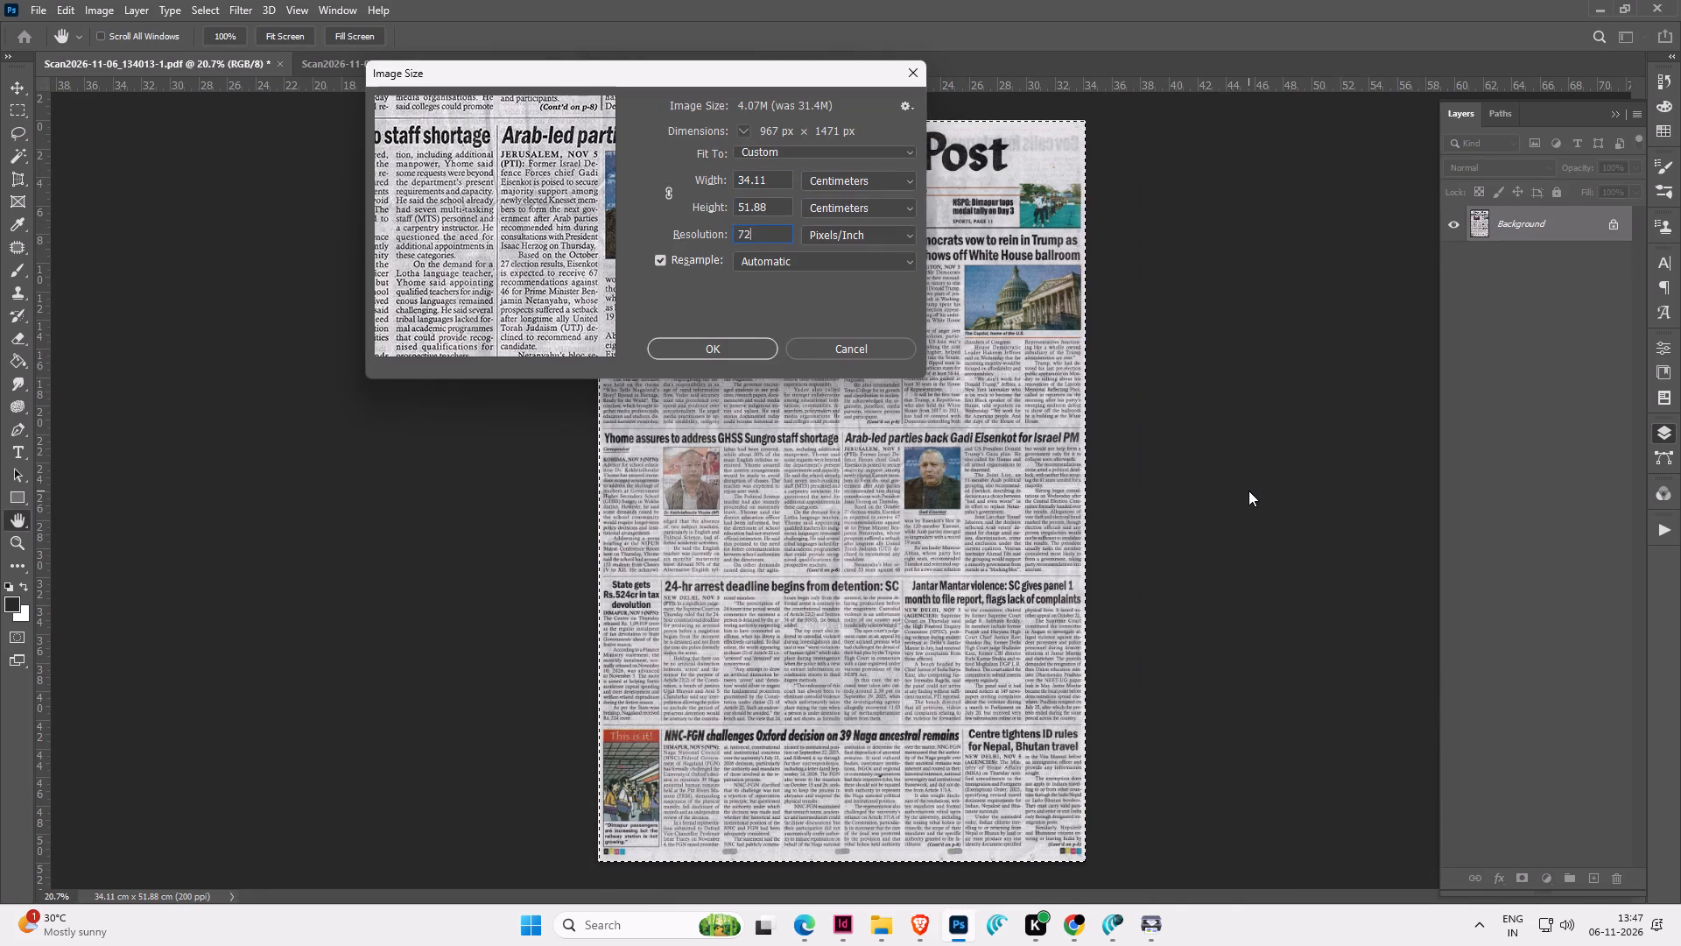
key("Return")
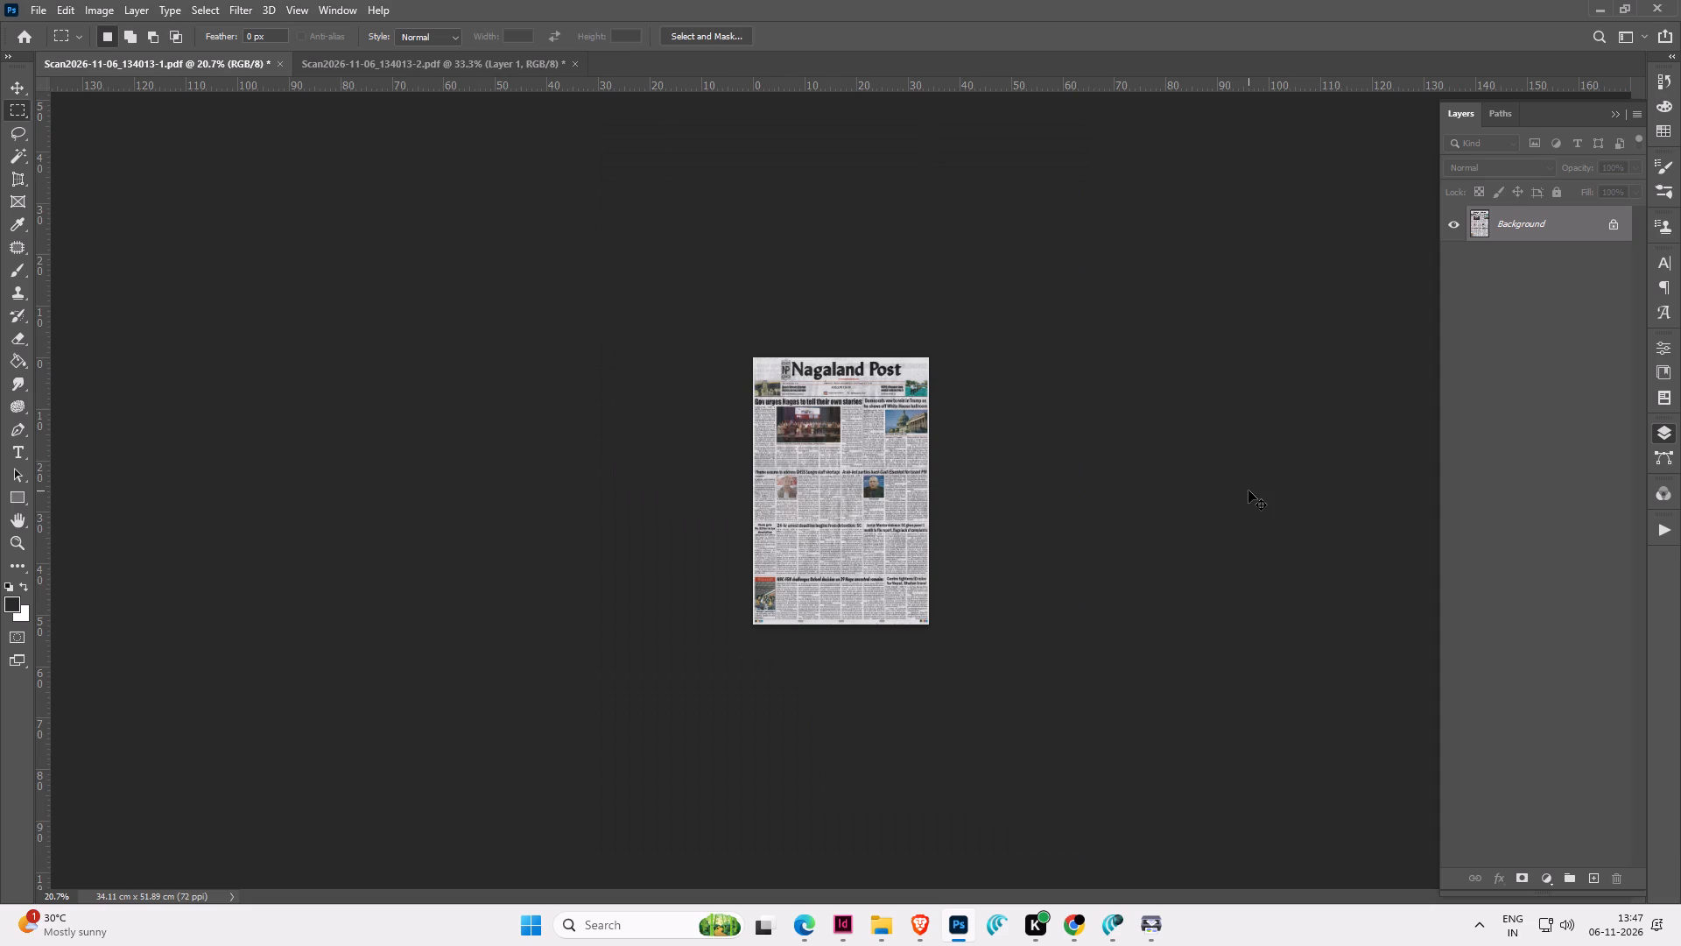
Save the merged front page as a JPEG with quality 4.
key("ctrl+shift+s")
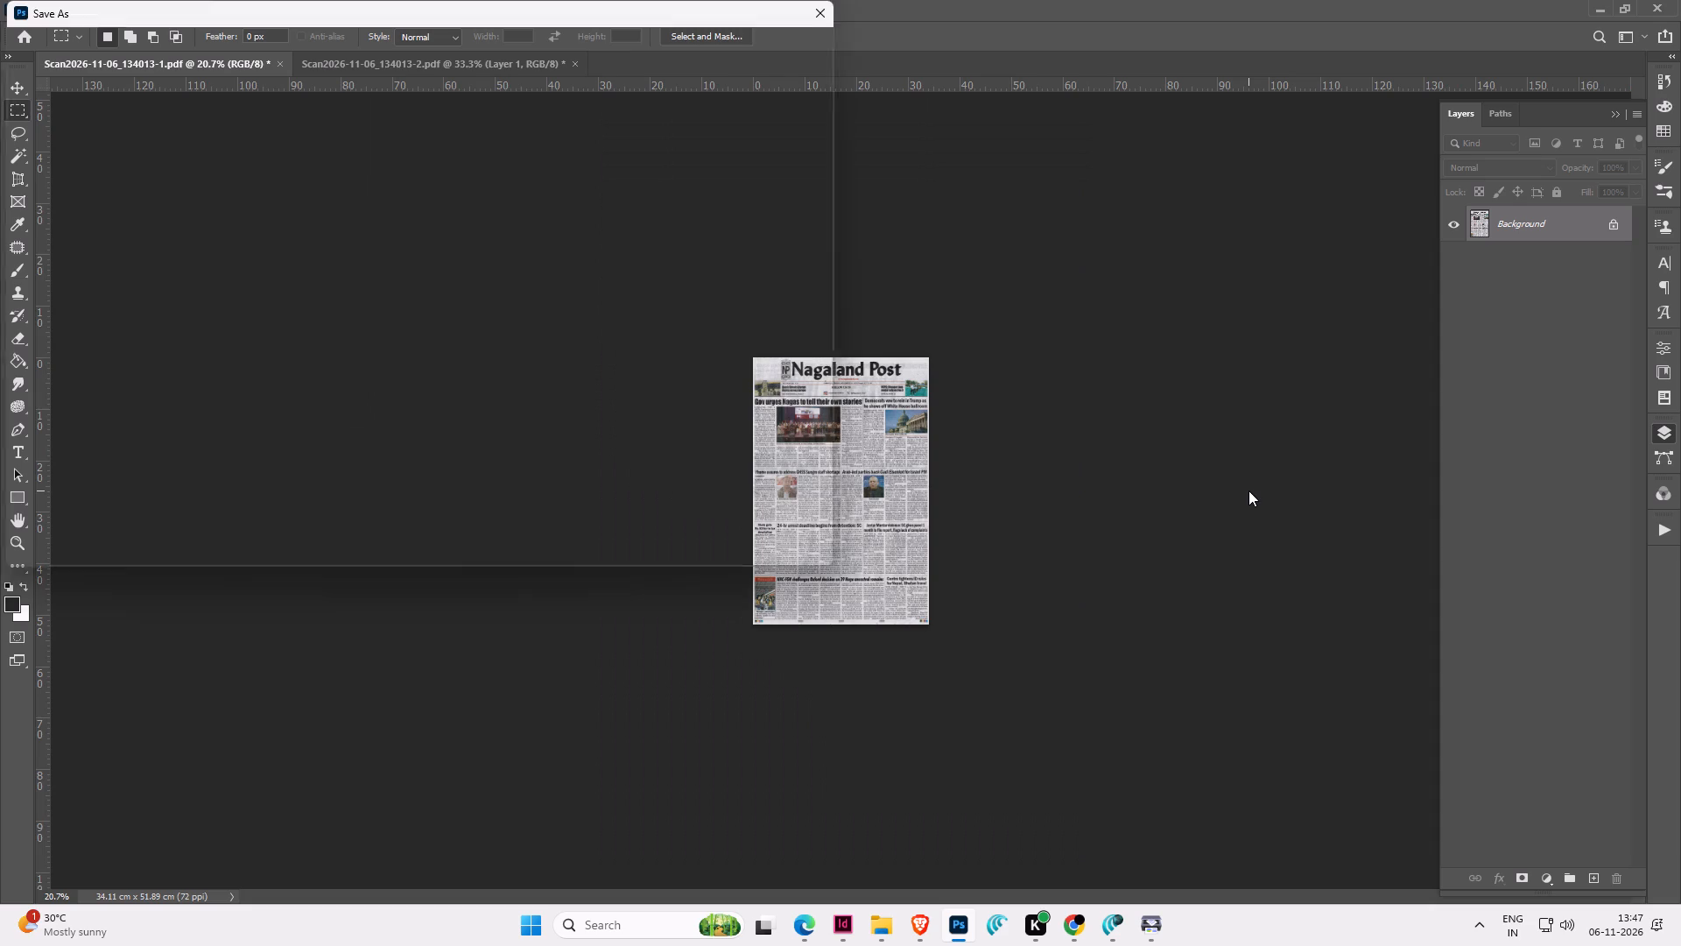
key("Tab")
key("Return")
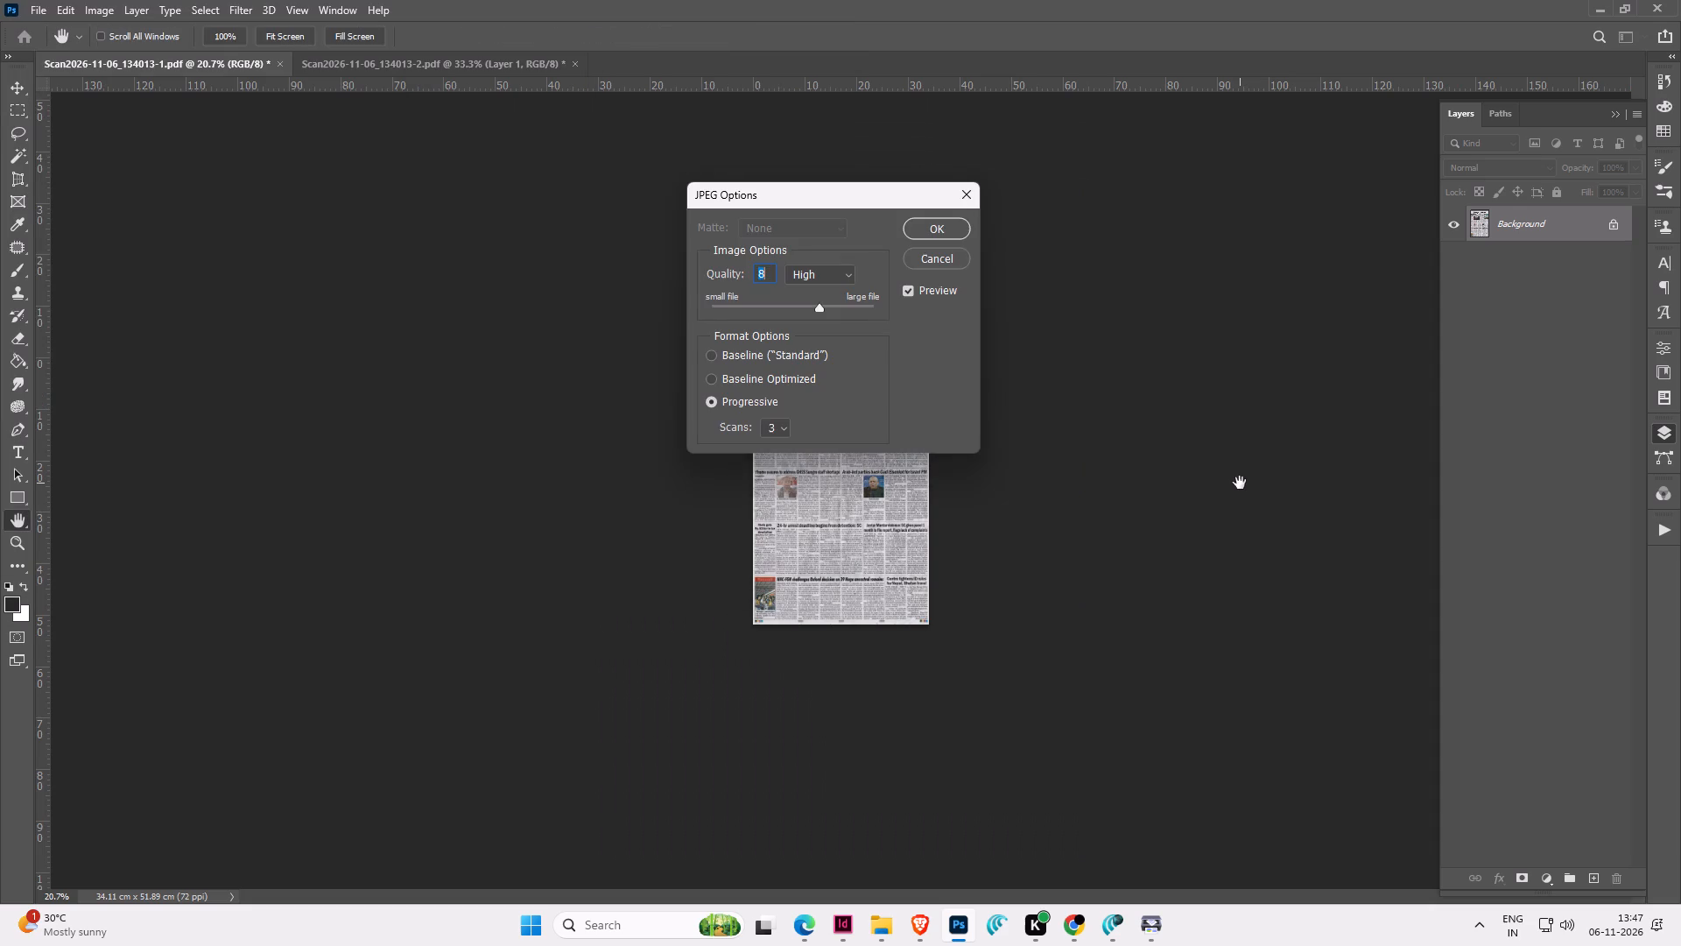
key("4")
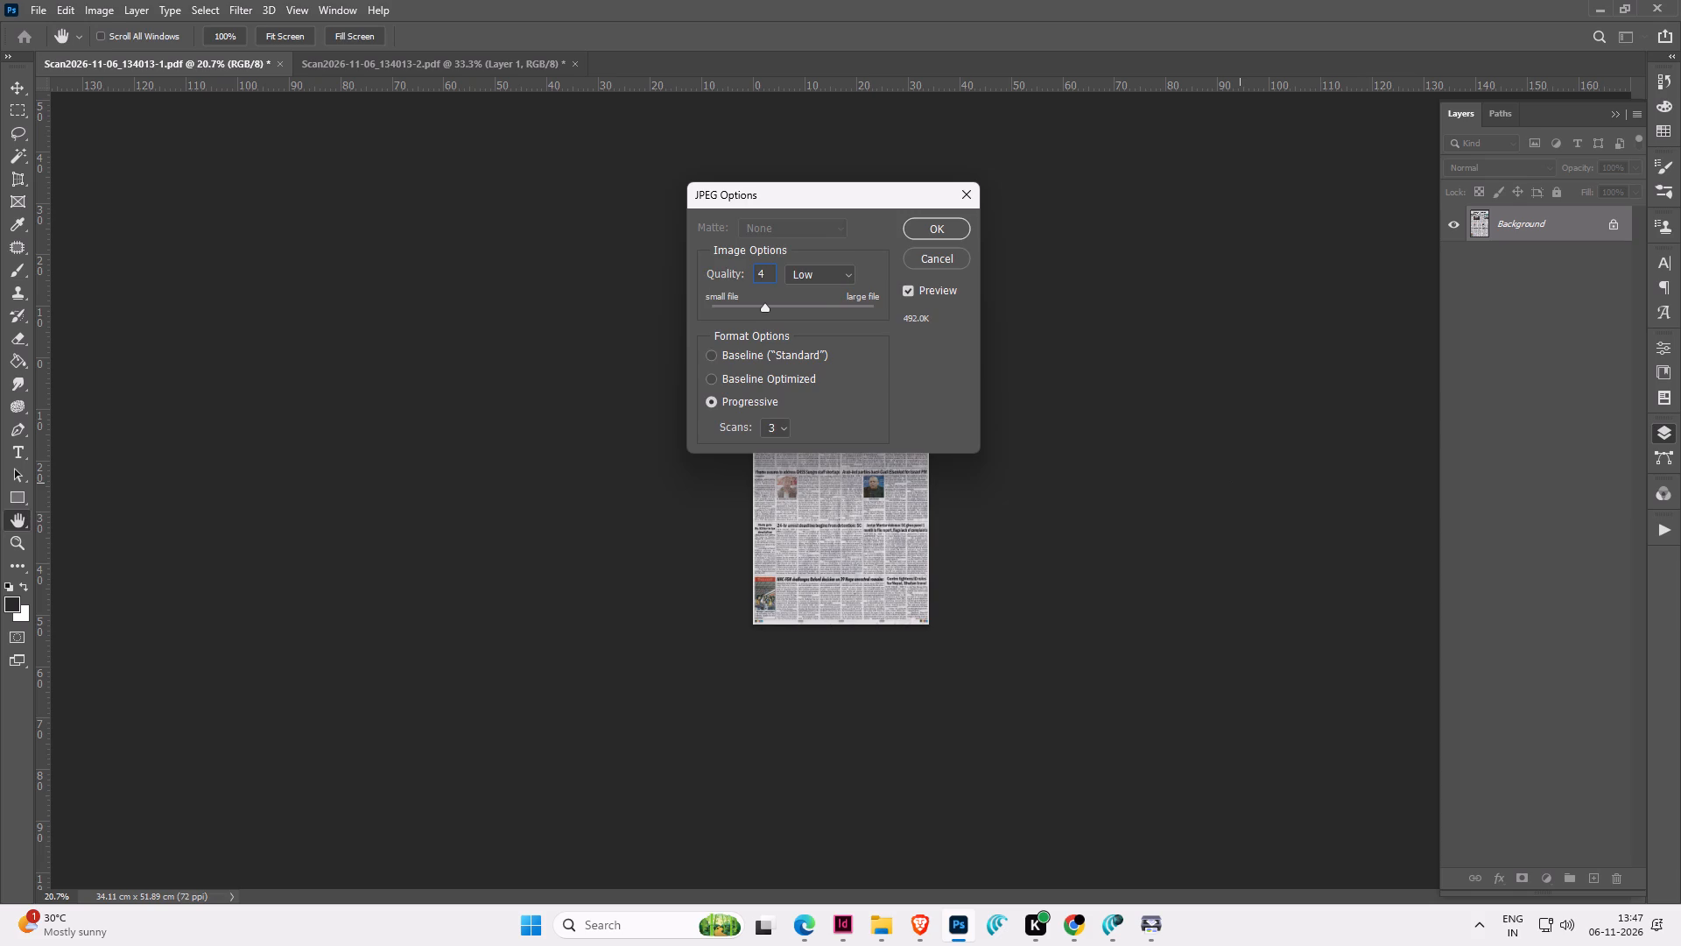
Complete the JPEG save of the merged front page at quality 4, in progressive format with 3 scans.
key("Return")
Close the merged front page and the second scan document, discarding the second scan's unsaved changes.
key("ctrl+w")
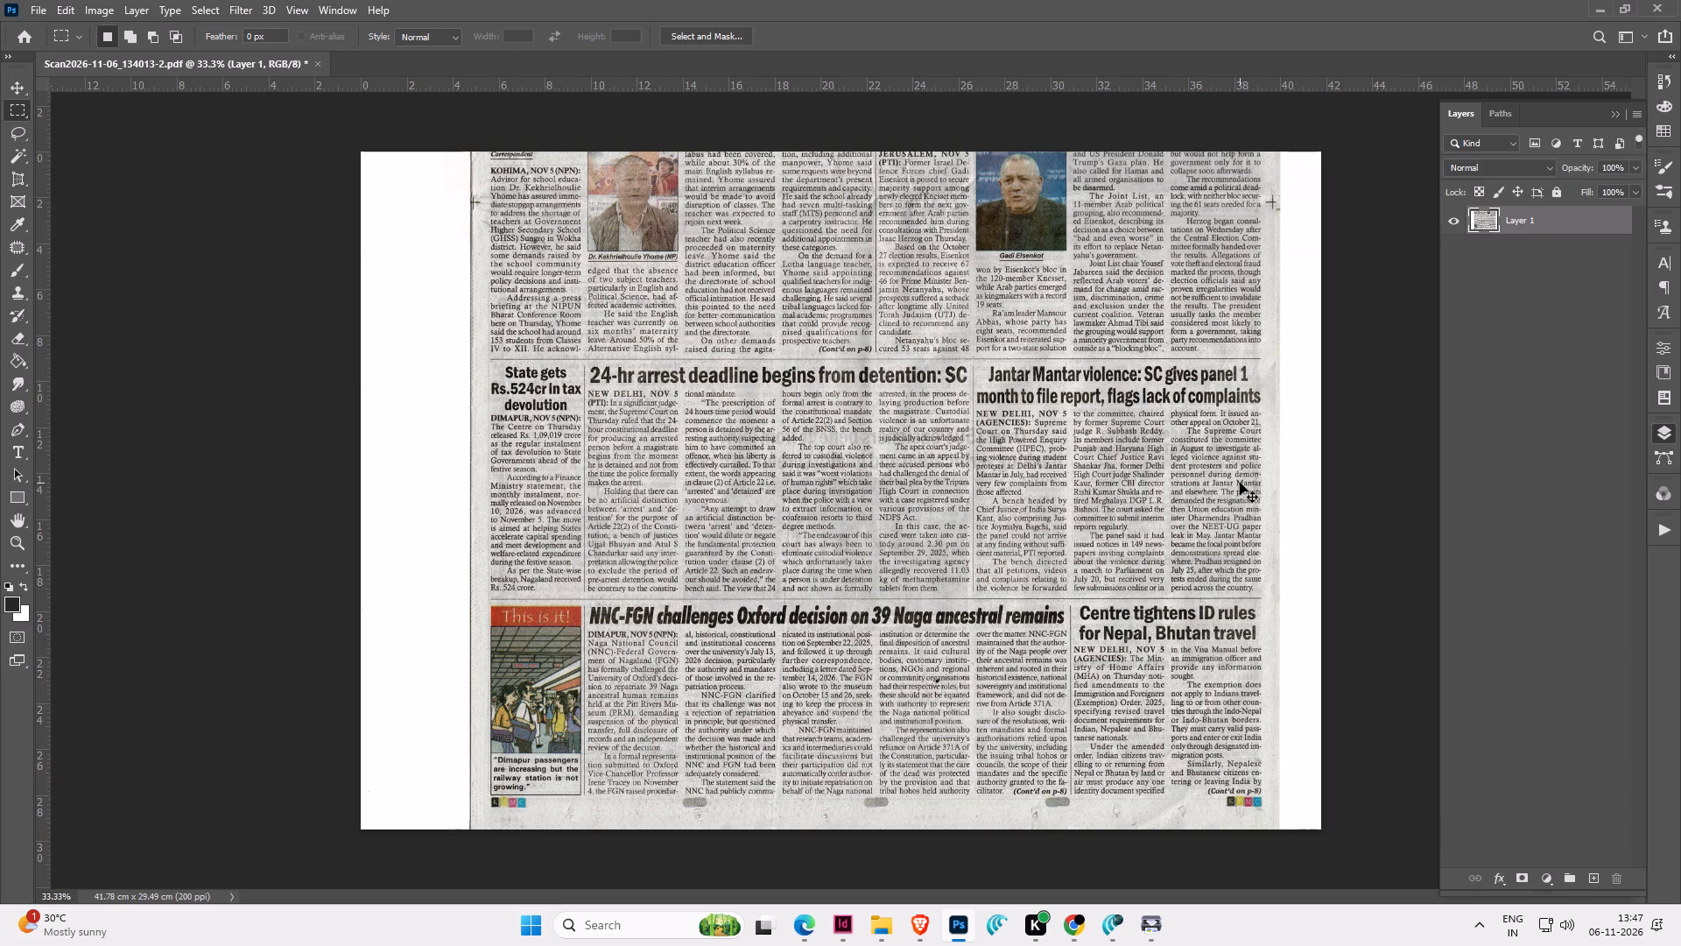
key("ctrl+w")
left_click(854, 342)
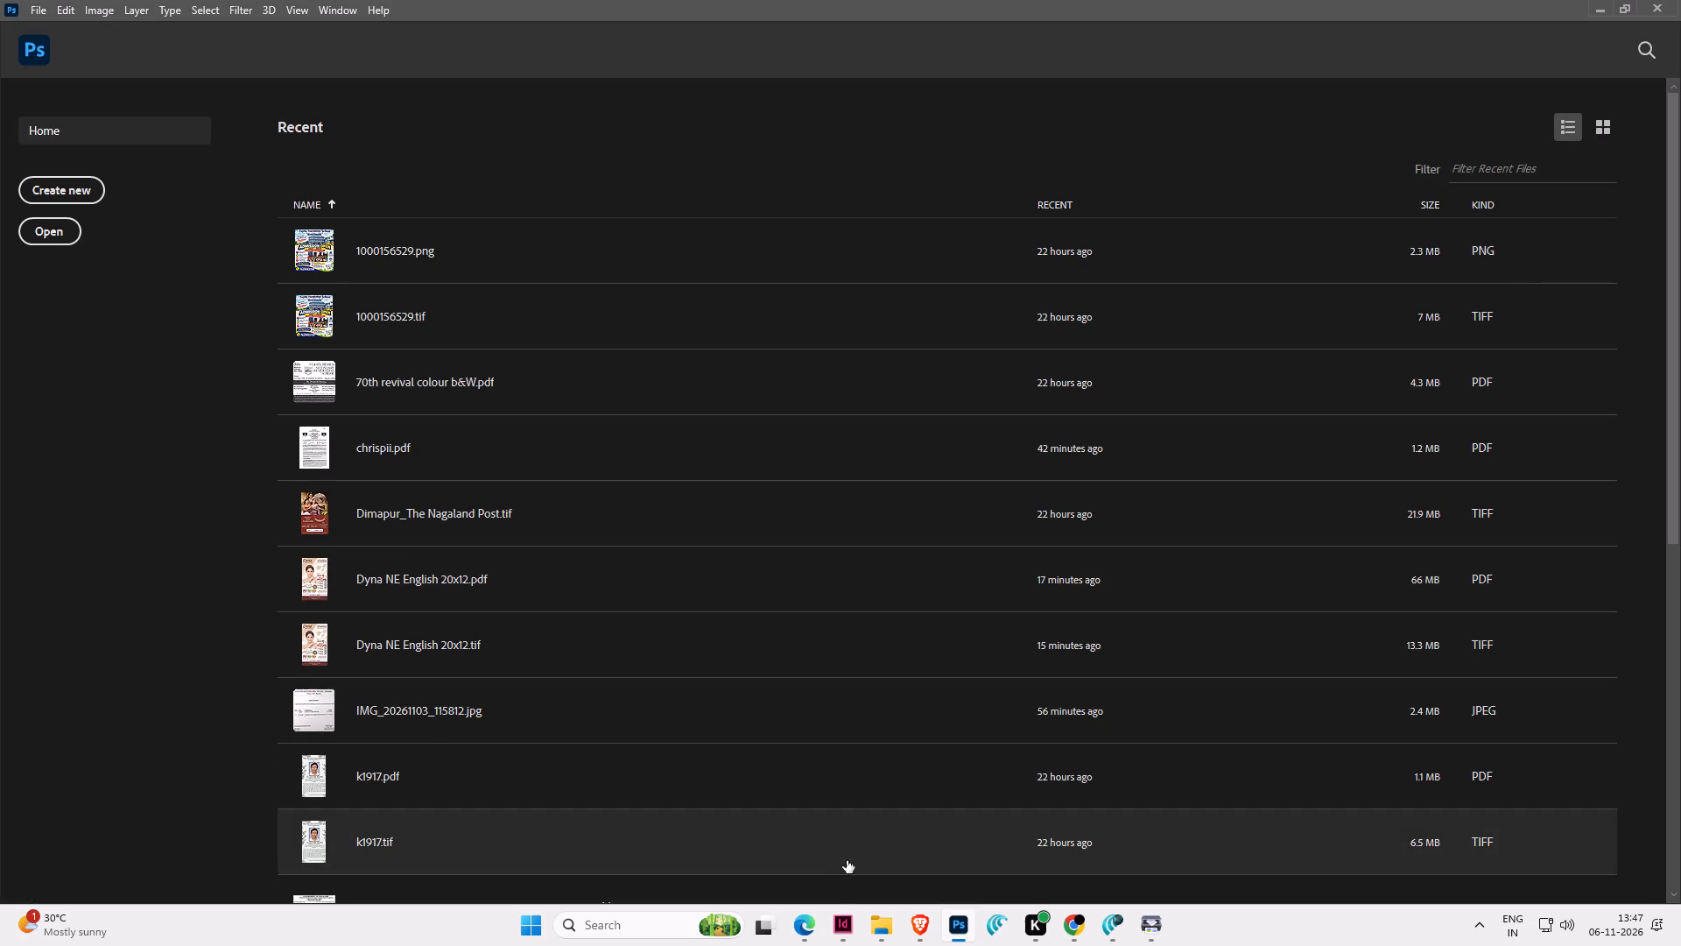